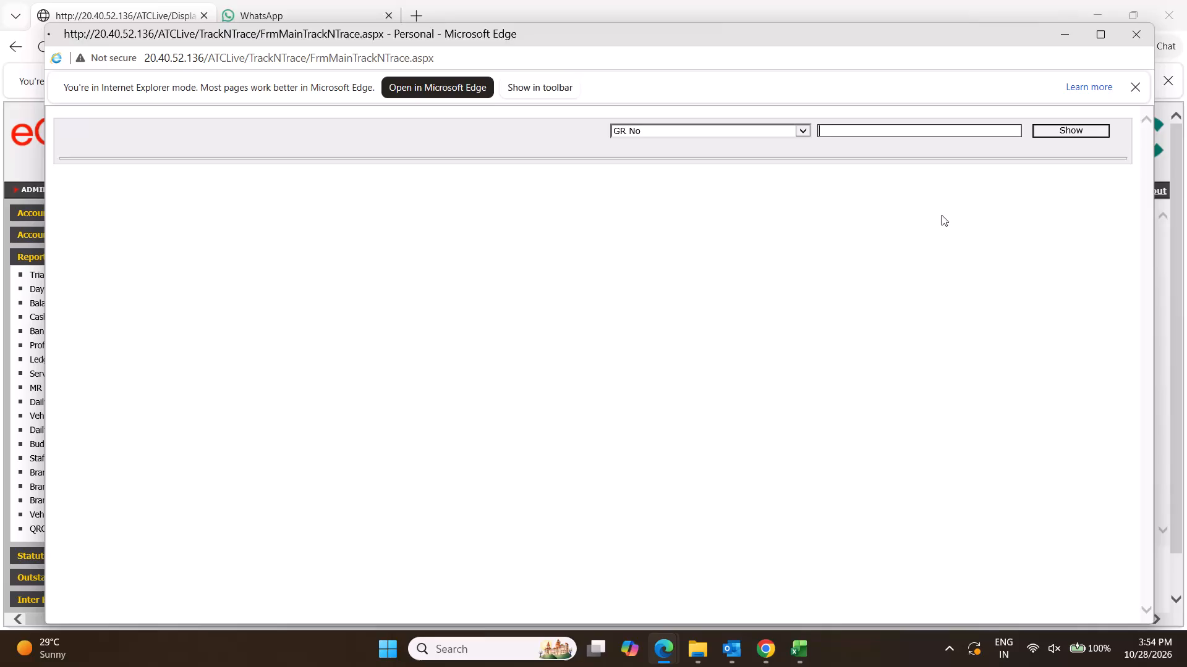
pyautogui.press('s')
pyautogui.press('4')
pyautogui.press('Down')
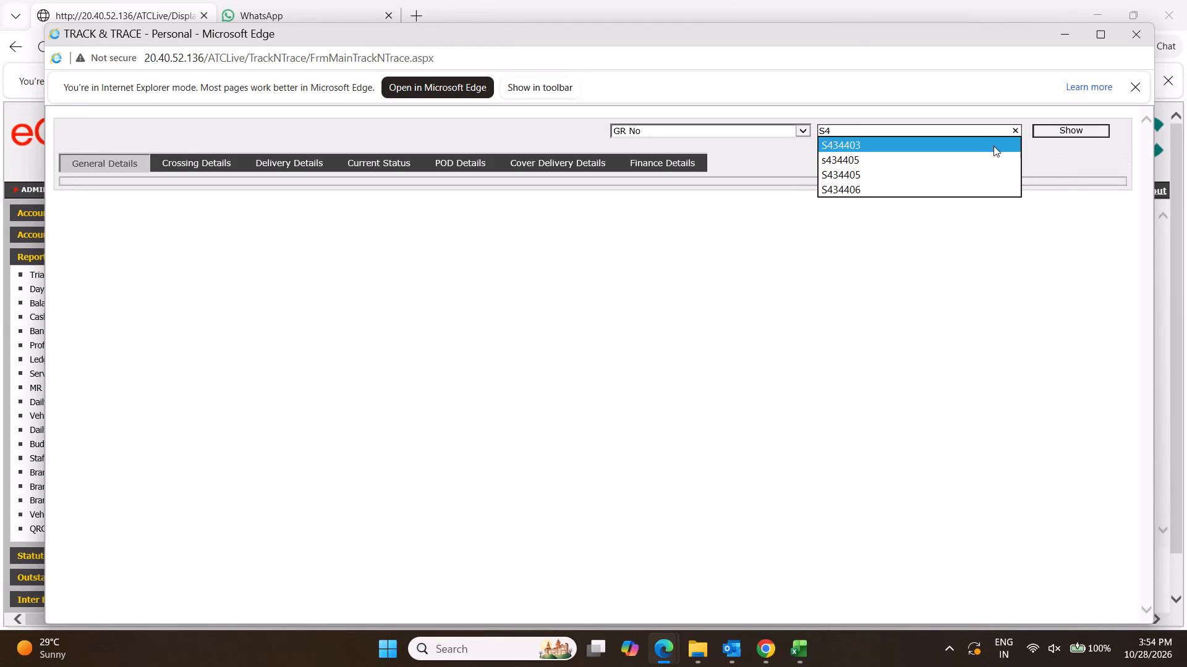
pyautogui.press('Down')
pyautogui.press('Down')
pyautogui.press('Down')
pyautogui.press('Tab')
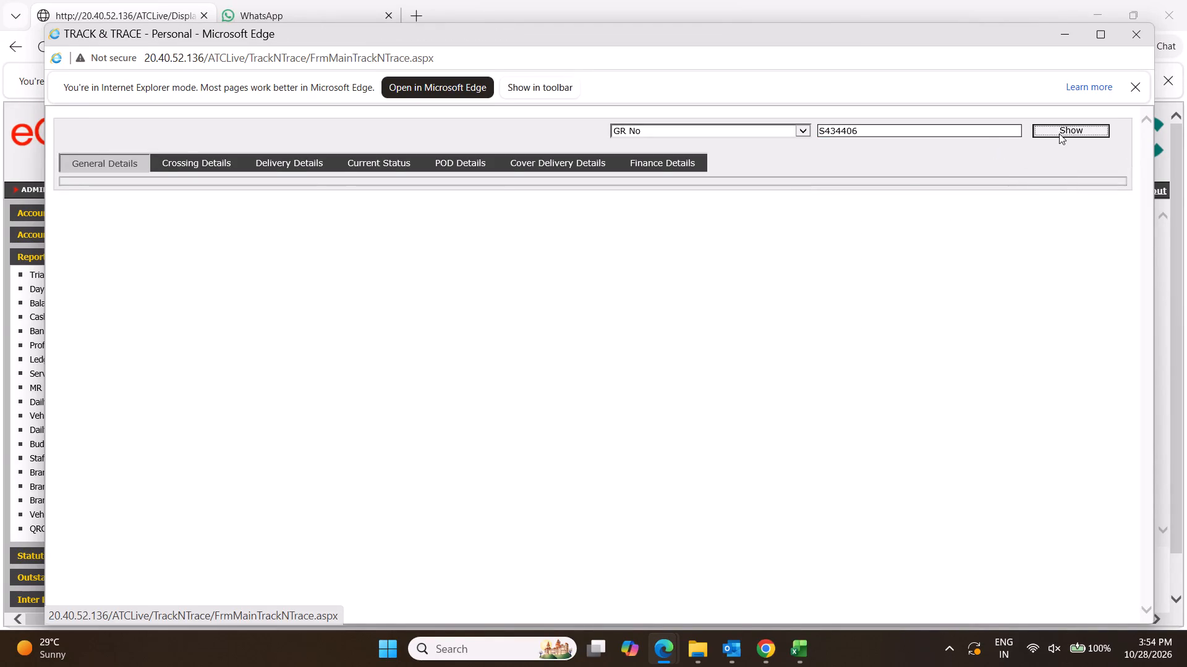
pyautogui.click(1059, 133)
pyautogui.click(183, 166)
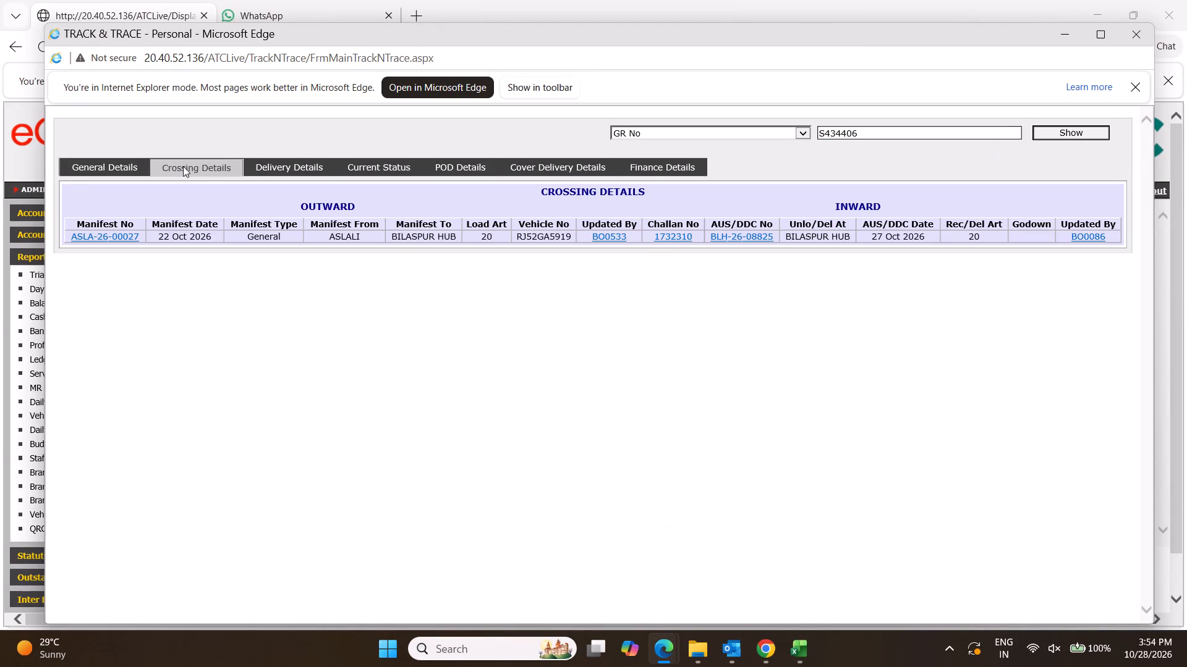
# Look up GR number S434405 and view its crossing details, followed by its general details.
pyautogui.click(864, 135)
pyautogui.press('BackSpace')
pyautogui.press('5')
pyautogui.press('Tab')
pyautogui.click(1042, 128)
pyautogui.click(206, 170)
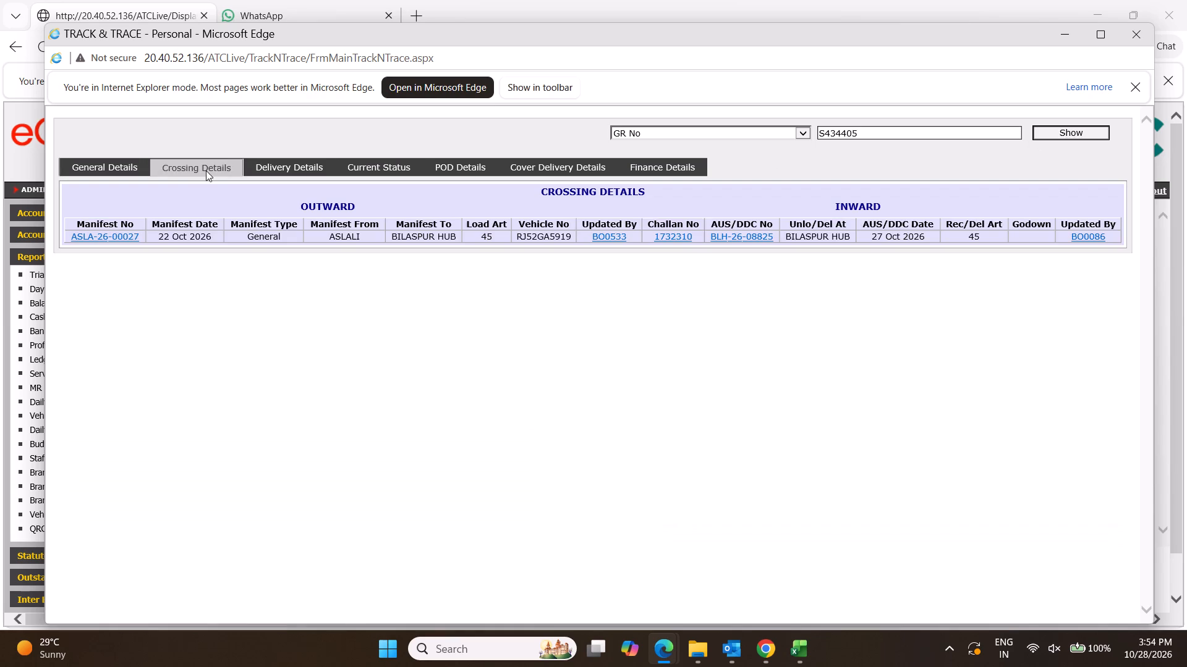
pyautogui.click(179, 368)
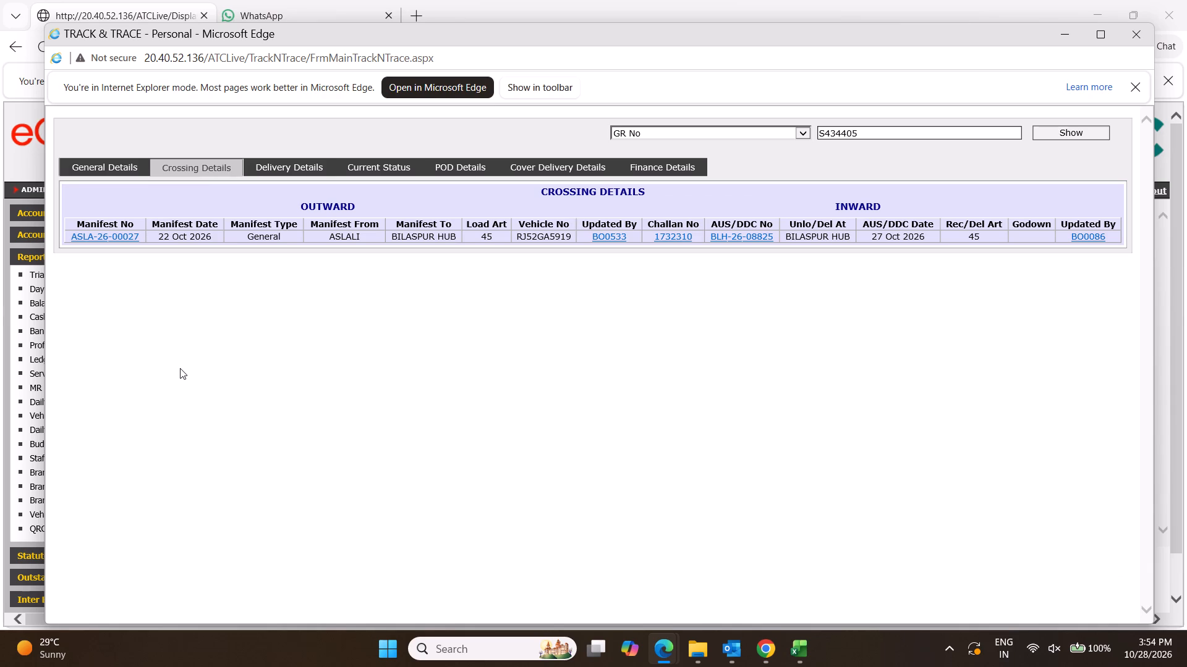
pyautogui.click(166, 369)
pyautogui.click(93, 159)
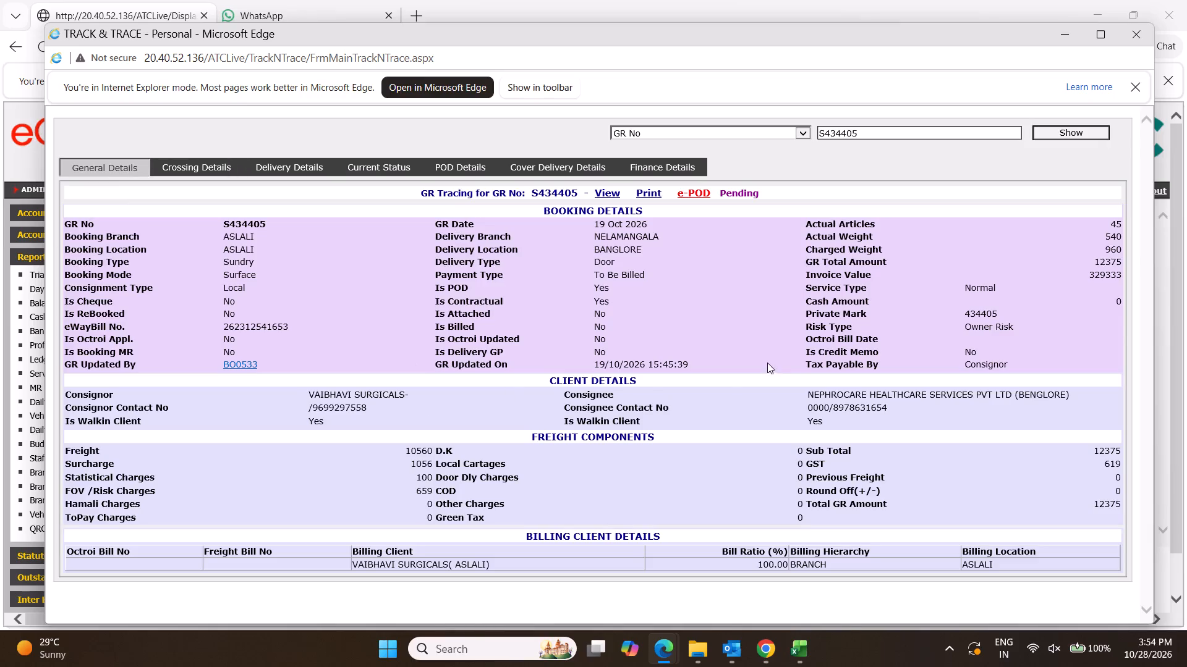
pyautogui.click(728, 339)
# Switch to File Explorer and open the Daily Collection report workbook from the Collection Target folder, updating its external links.
pyautogui.hotkey('alt', 'Tab')
pyautogui.hotkey('alt', 'Tab')
pyautogui.hotkey('alt', 'Tab')
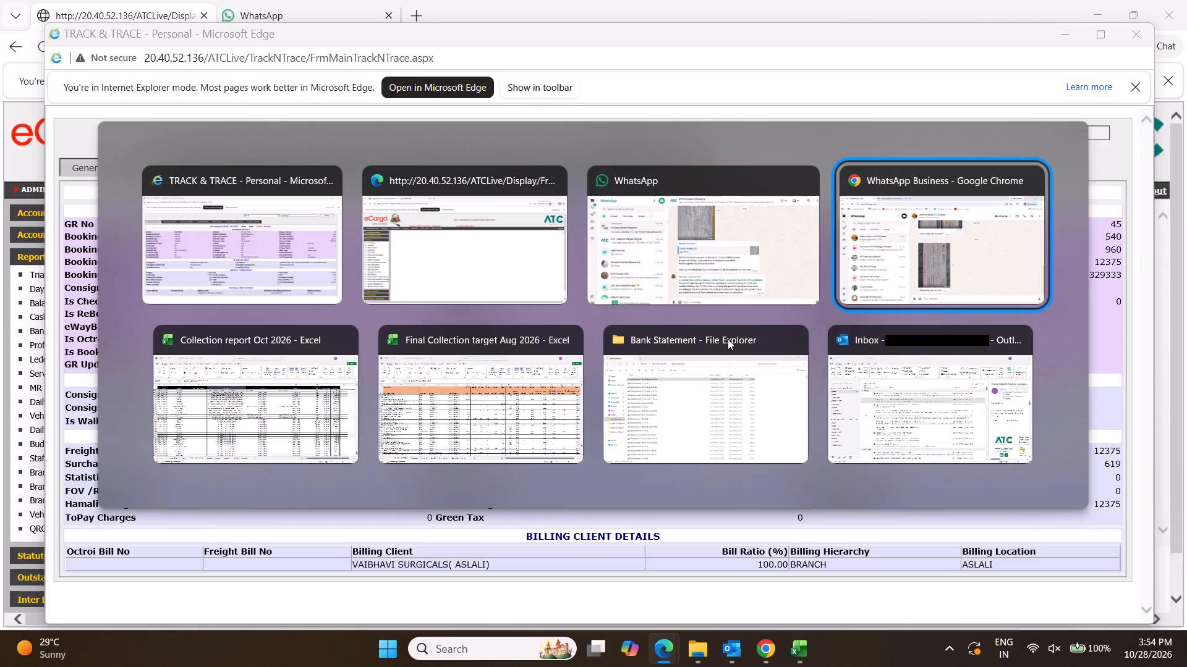
pyautogui.hotkey('alt', 'Tab')
pyautogui.keyDown('alt'); pyautogui.click(704, 386); pyautogui.keyUp('alt')
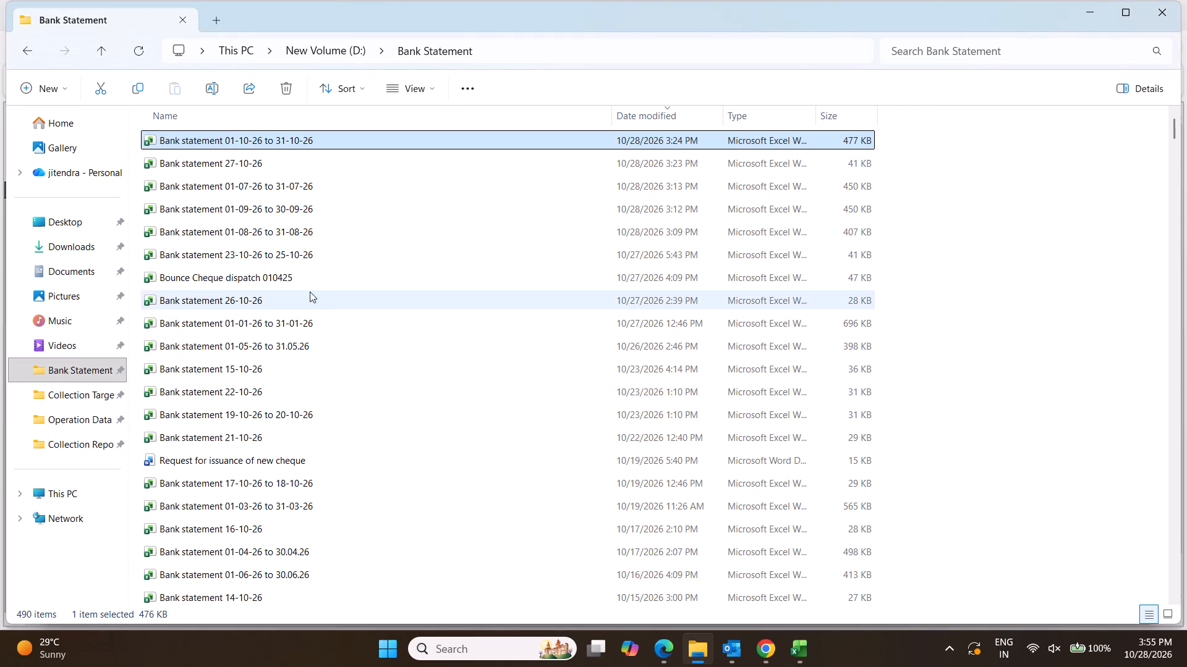
pyautogui.scroll(5, 300, 288)
pyautogui.click(84, 396)
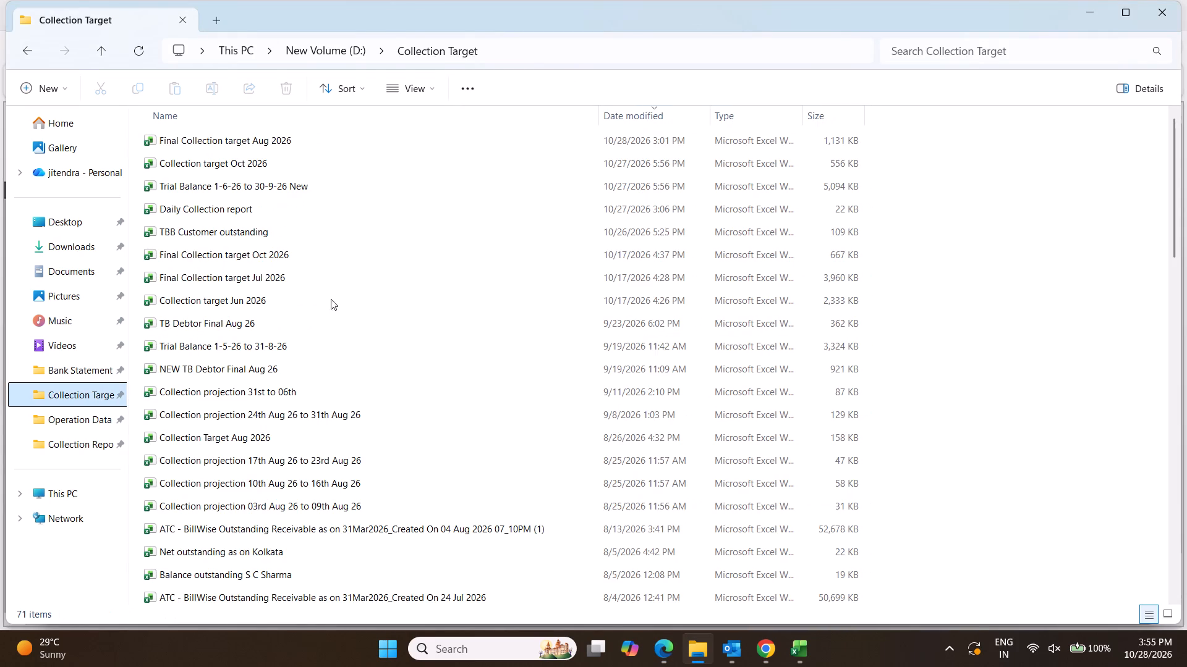
pyautogui.doubleClick(221, 208)
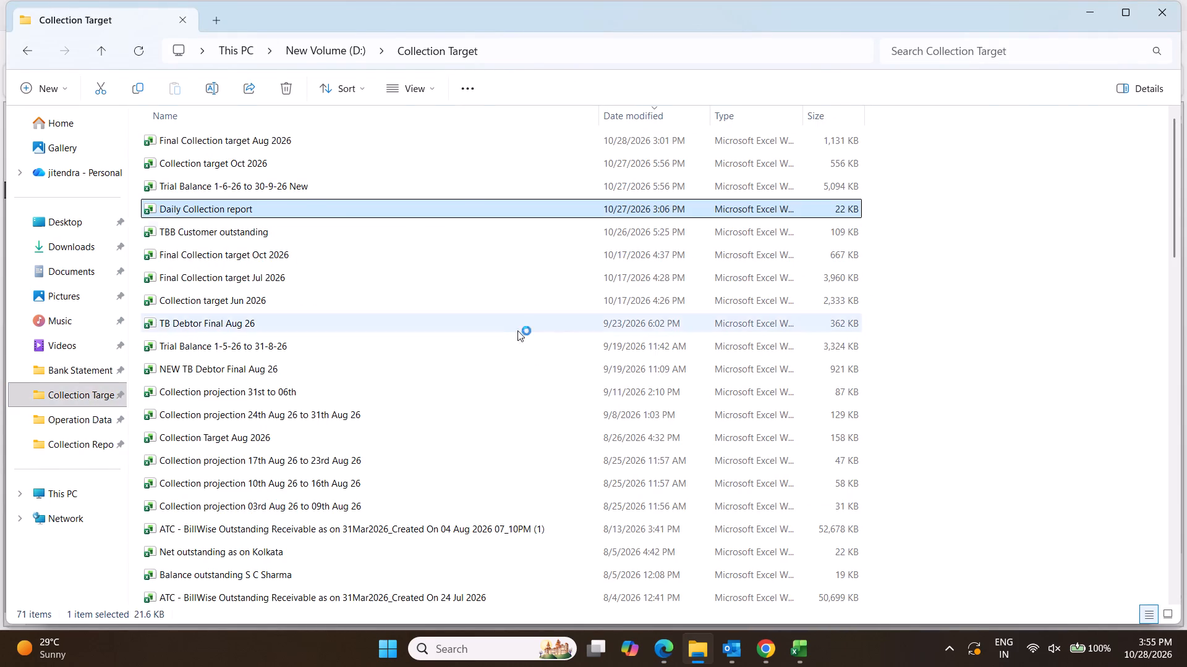
pyautogui.click(623, 370)
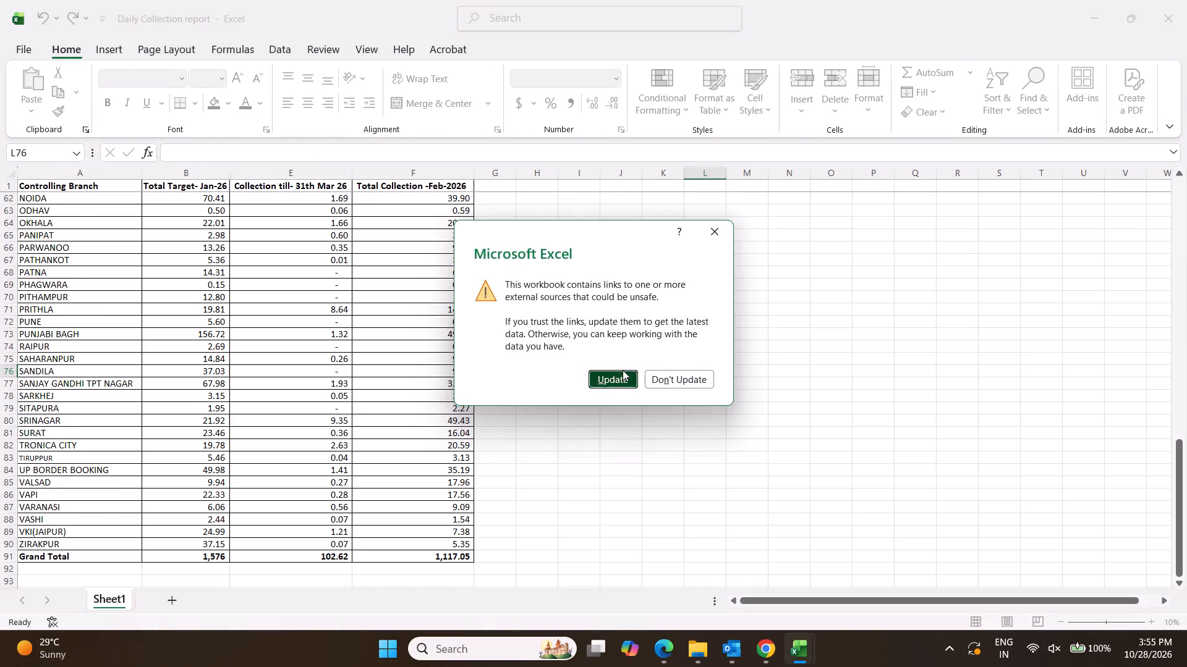
pyautogui.click(524, 423)
# In Collection report Oct 2026, enter an exact-match VLOOKUP in D3834 looking up C3834 in Daily Collection report's Sheet1 $A$2:$A$90, column 1.
pyautogui.hotkey('alt', 'Tab')
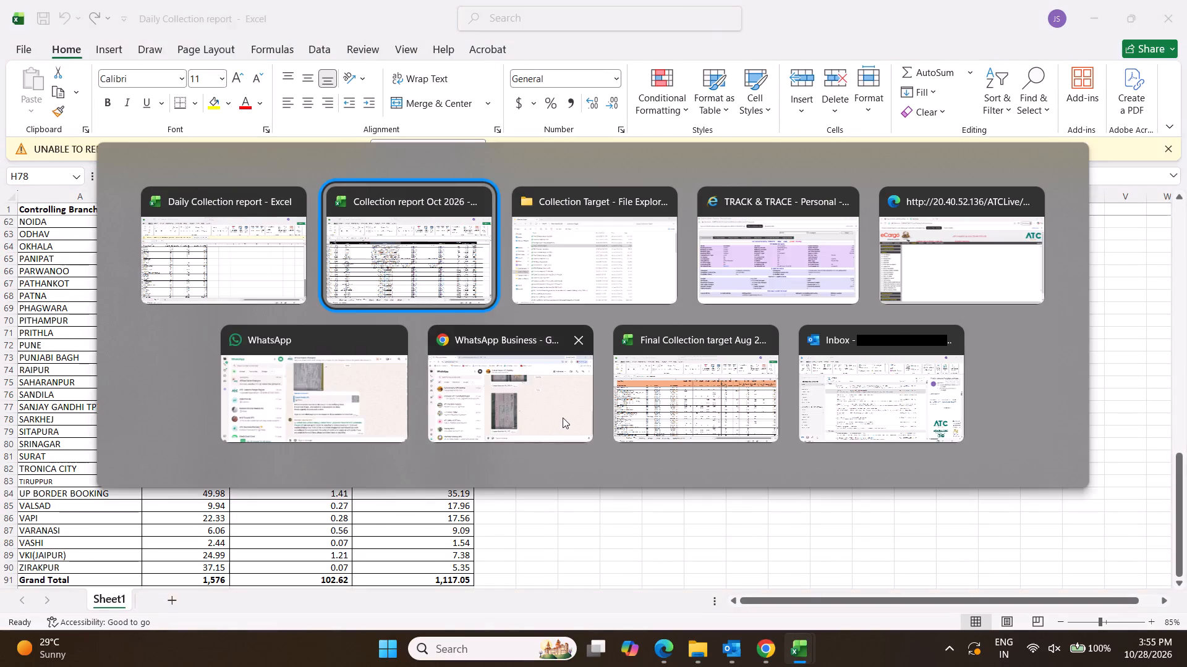
pyautogui.click(263, 364)
pyautogui.hotkey('ctrl', 'Up')
pyautogui.press('Down')
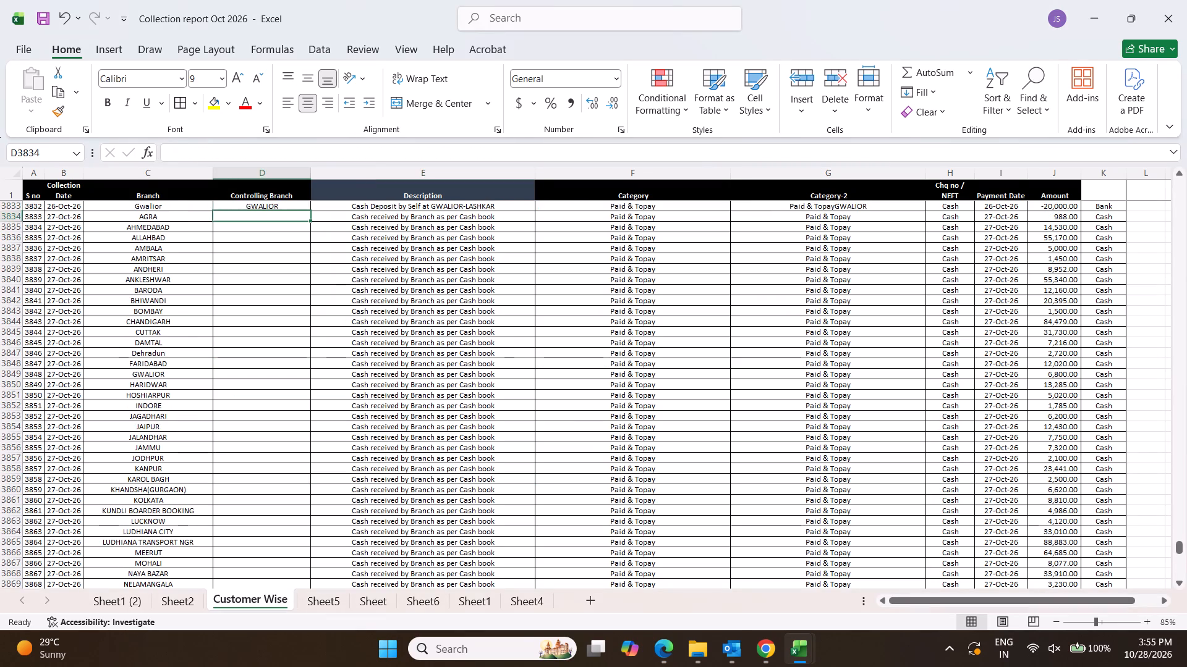
pyautogui.write('=VLOOKUPO(')
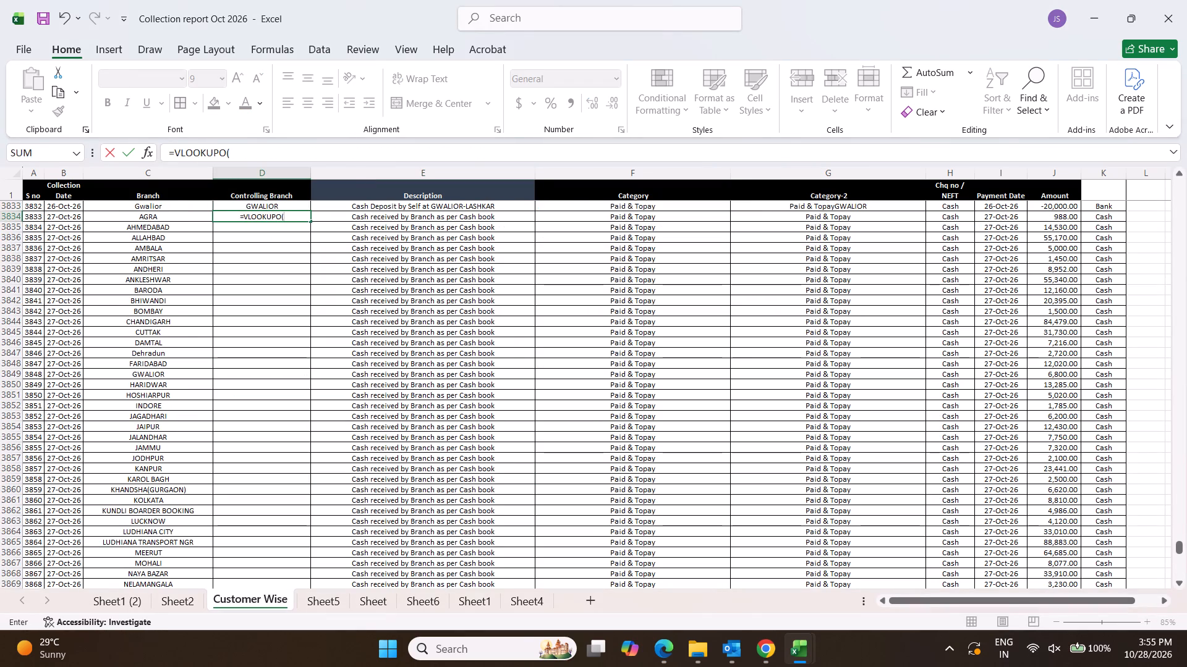
pyautogui.press('BackSpace')
pyautogui.press('BackSpace')
pyautogui.hotkey('shift', '(')
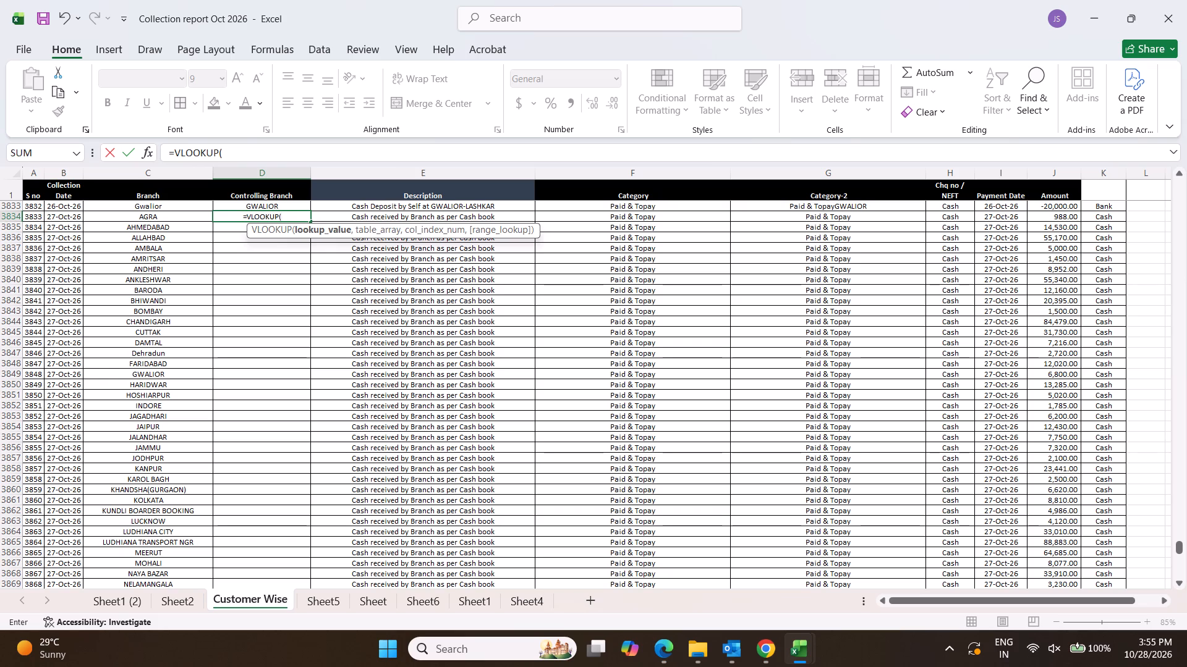
pyautogui.click(176, 217)
pyautogui.press(',')
pyautogui.hotkey('alt', 'Tab')
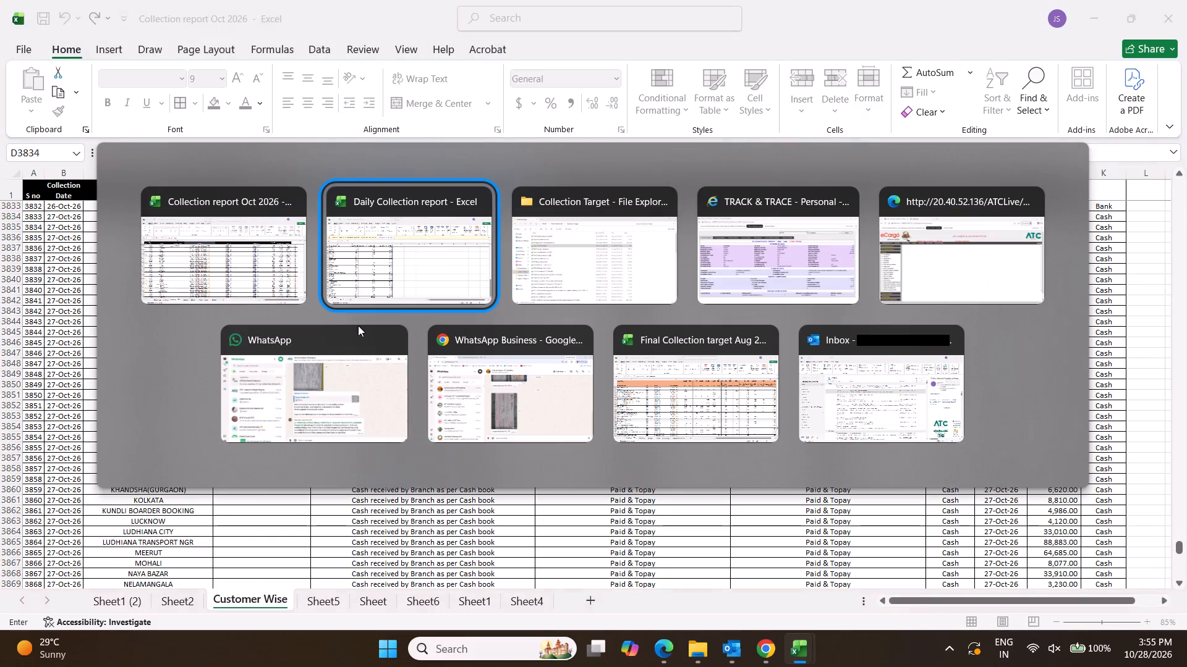
pyautogui.click(118, 327)
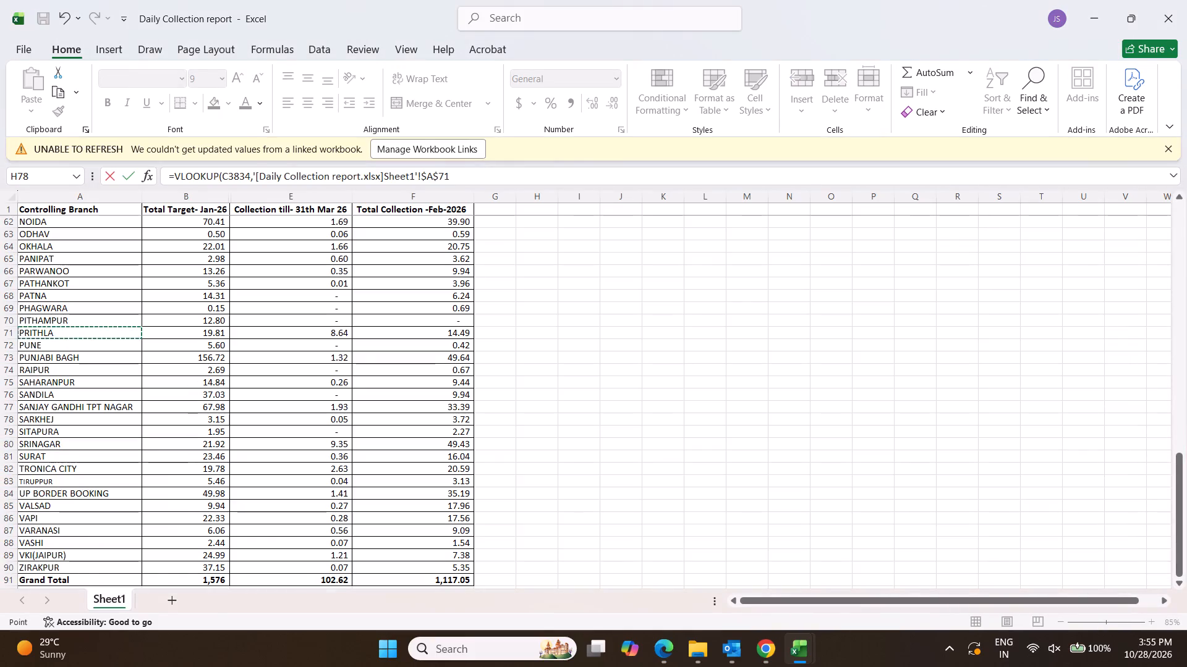
pyautogui.hotkey('ctrl', 'Up')
pyautogui.press('Down')
pyautogui.hotkey('ctrl', 'shift', 'Down')
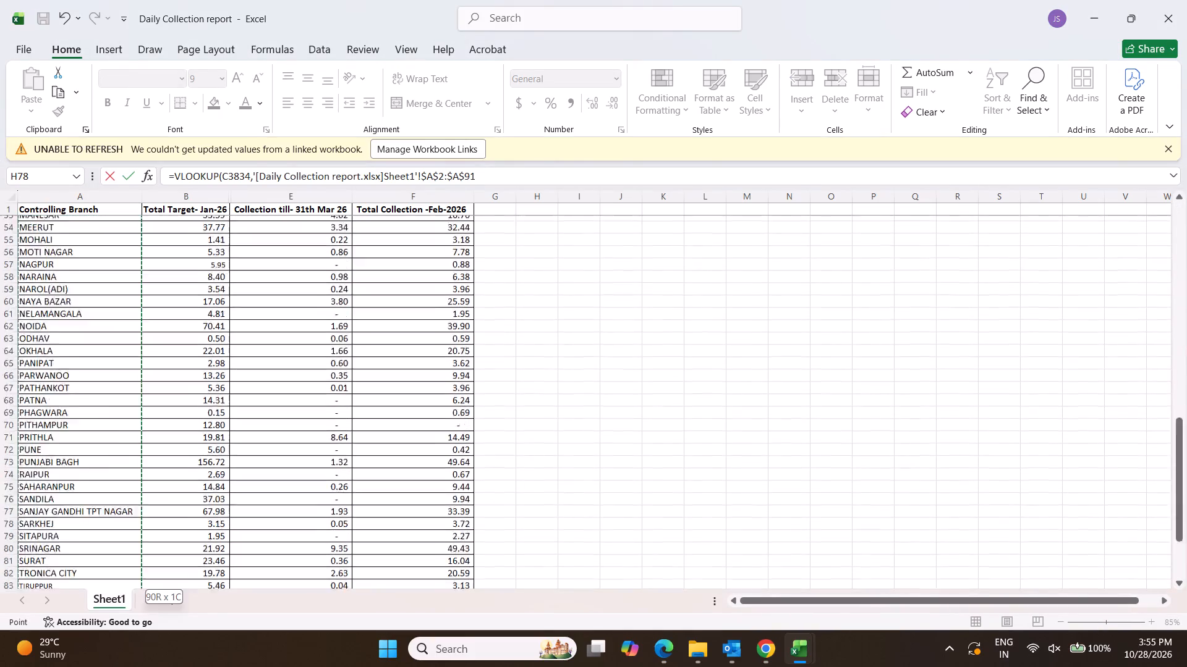
pyautogui.hotkey('shift', 'Up')
pyautogui.hotkey('shift', 'Up')
pyautogui.hotkey('shift', 'Down')
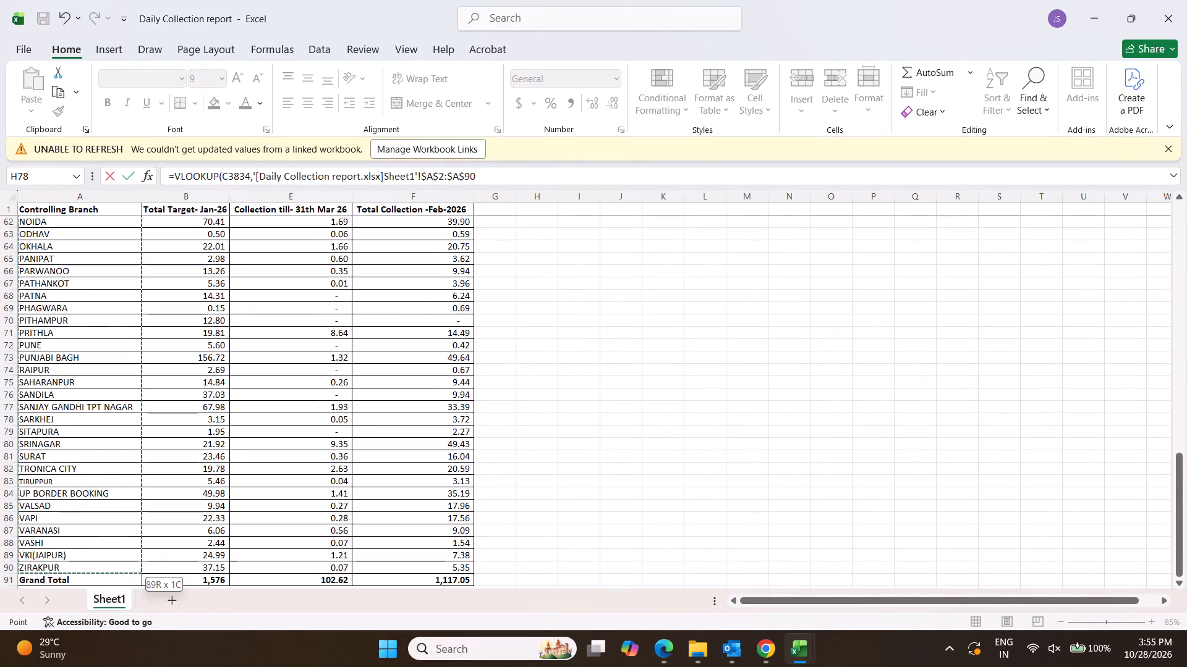
pyautogui.write(',1,0')
pyautogui.press('Return')
# Copy the D3834 lookup formula down the Controlling Branch column to the last data row, 4112.
pyautogui.press('Up')
pyautogui.hotkey('ctrl', 'c')
pyautogui.press('Left')
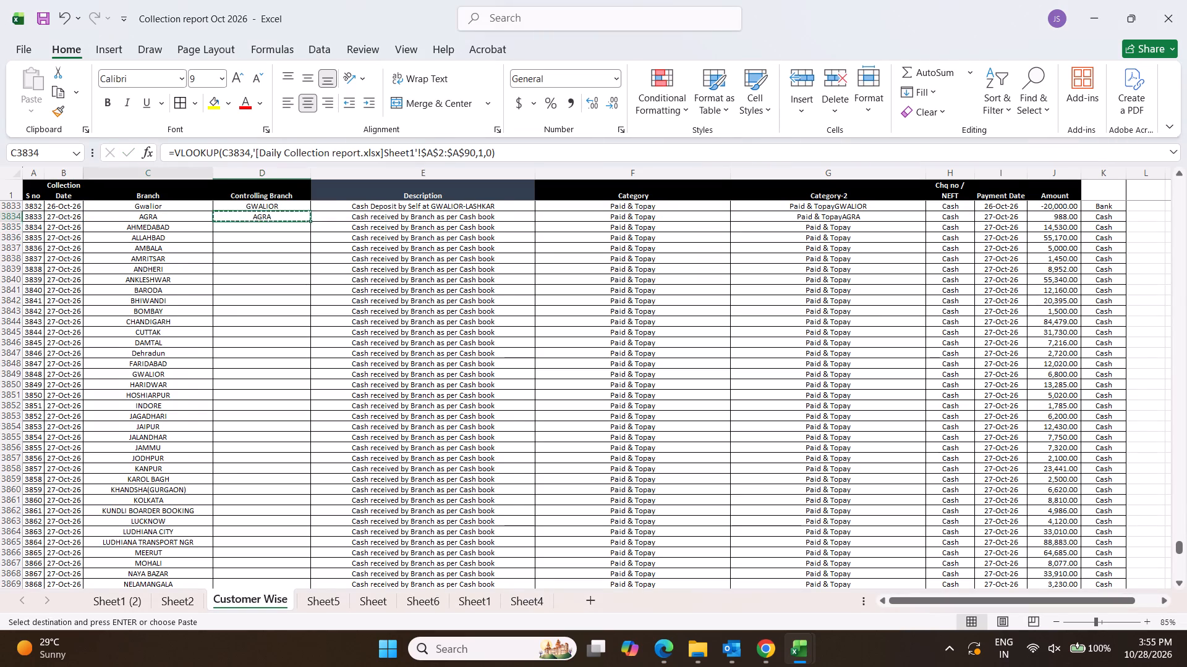
pyautogui.hotkey('ctrl', 'Down')
pyautogui.press('Down')
pyautogui.press('Up')
pyautogui.press('Right')
pyautogui.hotkey('ctrl', 'shift', 'Up')
pyautogui.press('Return')
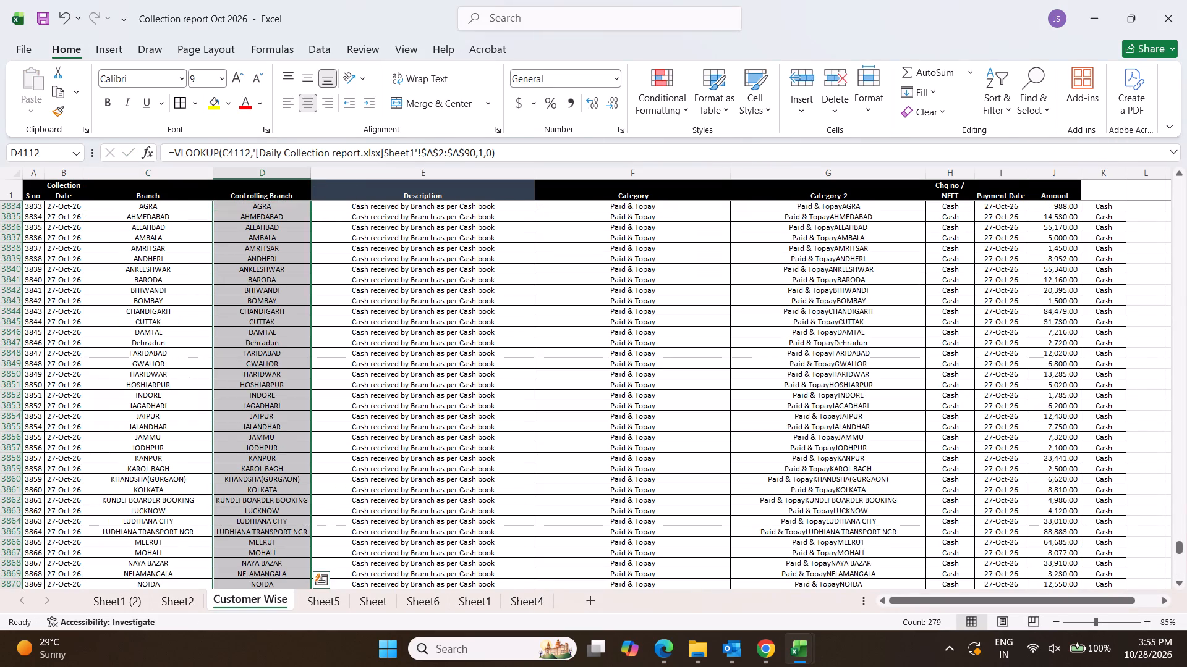
pyautogui.press('Escape')
# Copy GANDHI NAGAR (DELHI) from the Daily Collection report into the Controlling Branch cell D3888 of the Naya Bazar-Gandhi row.
pyautogui.click(405, 401)
pyautogui.scroll(2, 412, 400)
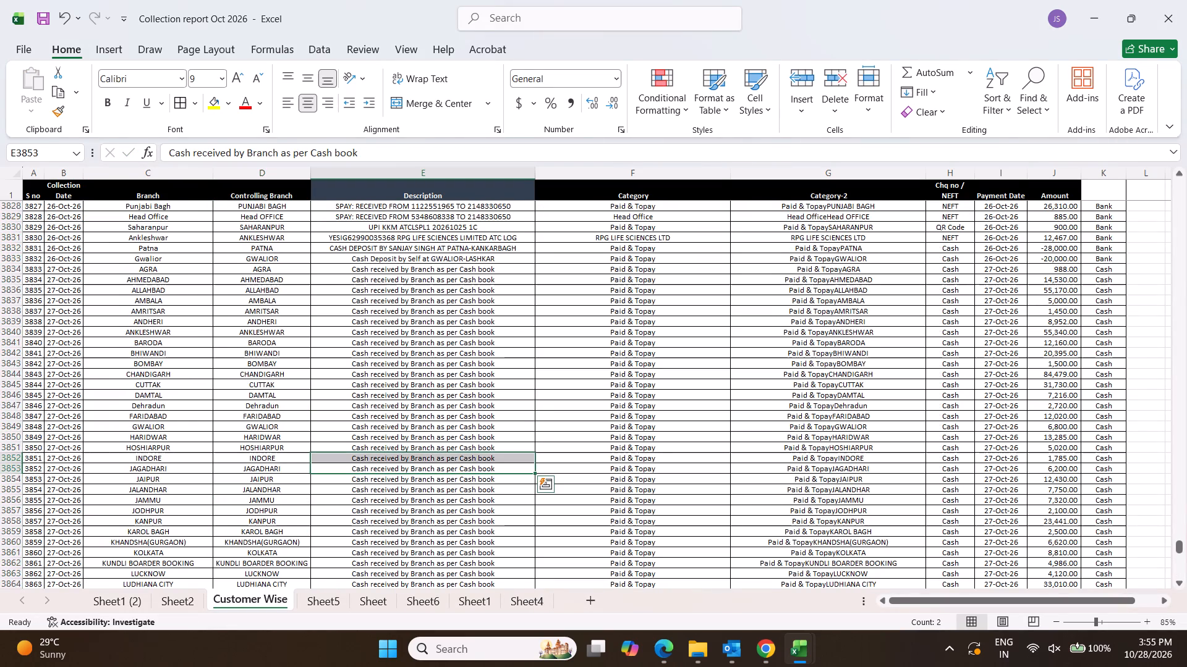
pyautogui.scroll(-14, 412, 400)
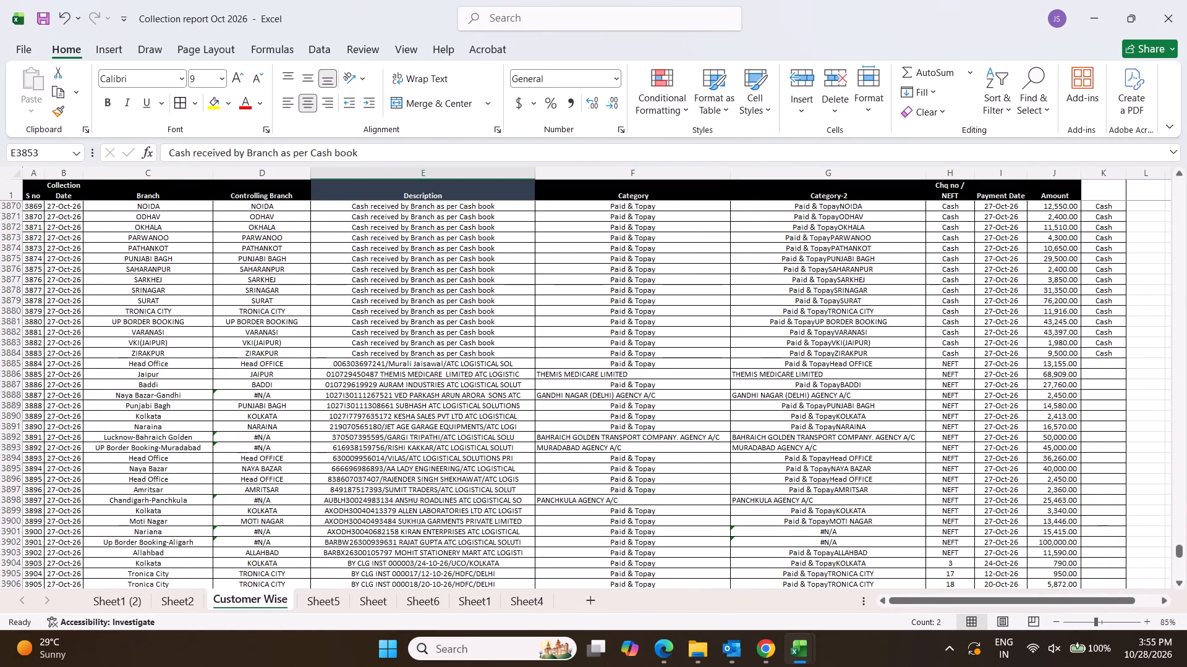
pyautogui.click(278, 393)
pyautogui.hotkey('alt', 'Tab')
pyautogui.scroll(15, 369, 437)
pyautogui.click(45, 382)
pyautogui.hotkey('ctrl', 'c')
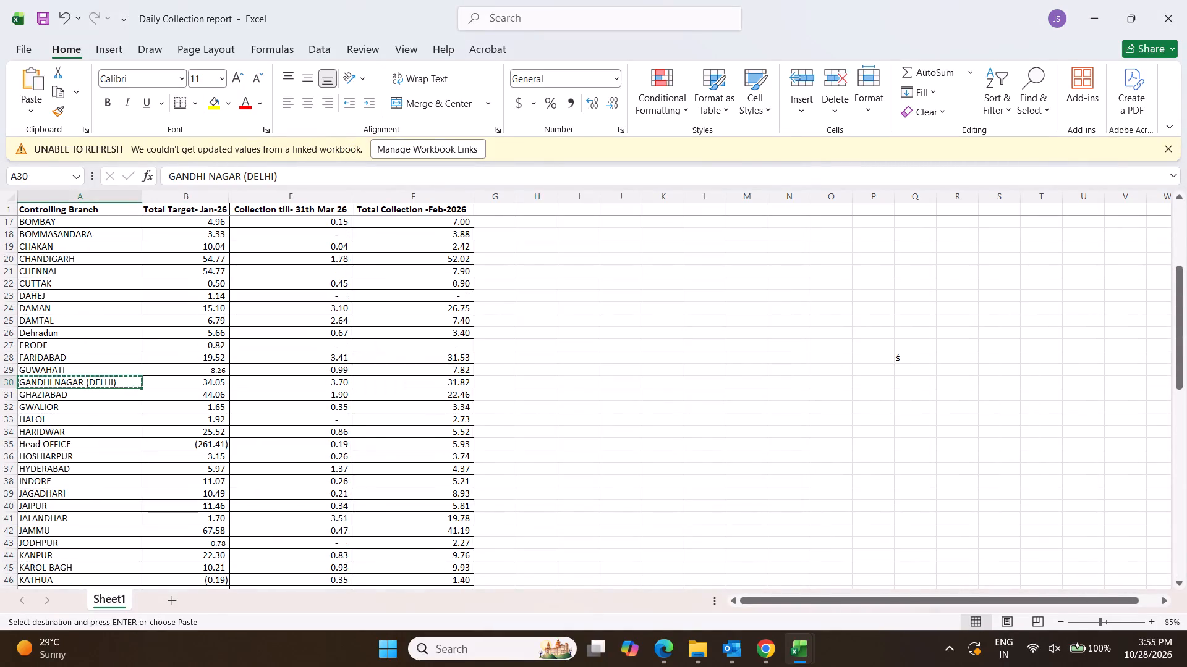
pyautogui.hotkey('alt', 'Tab')
pyautogui.hotkey('ctrl', 'v')
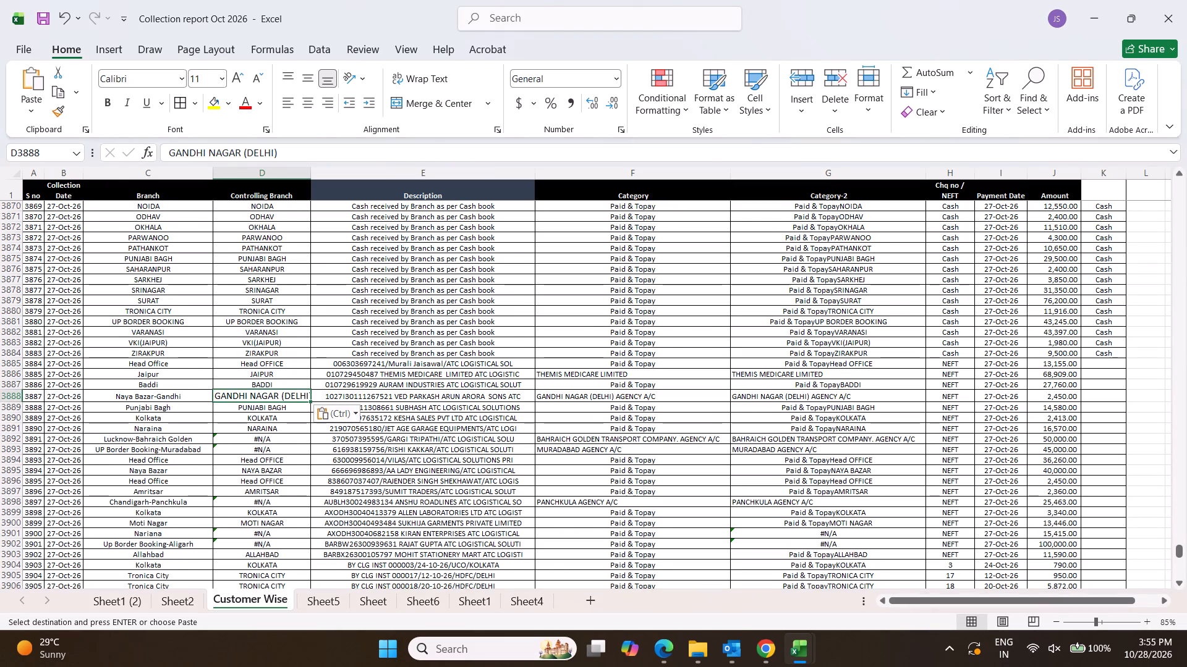
# Paste the copied GANDHI NAGAR (DELHI) into the Controlling Branch cells D3916, D3924 and D3928 of the Naya Bazar-Gandhi rows.
pyautogui.scroll(-4, 409, 401)
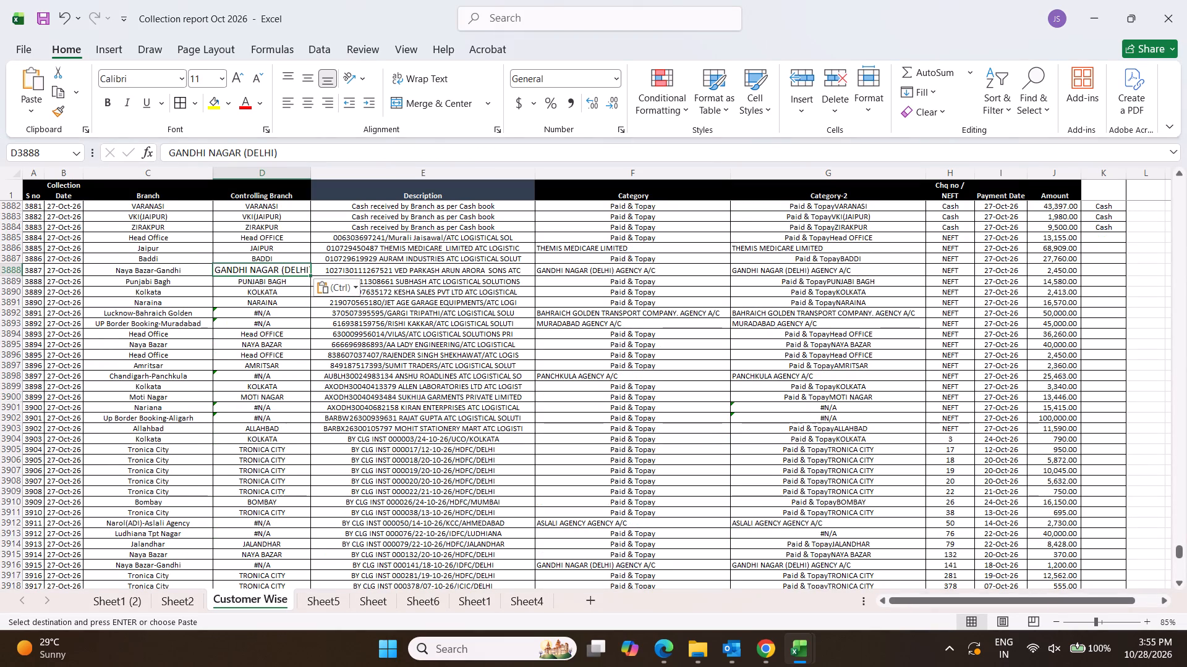
pyautogui.scroll(-3, 300, 409)
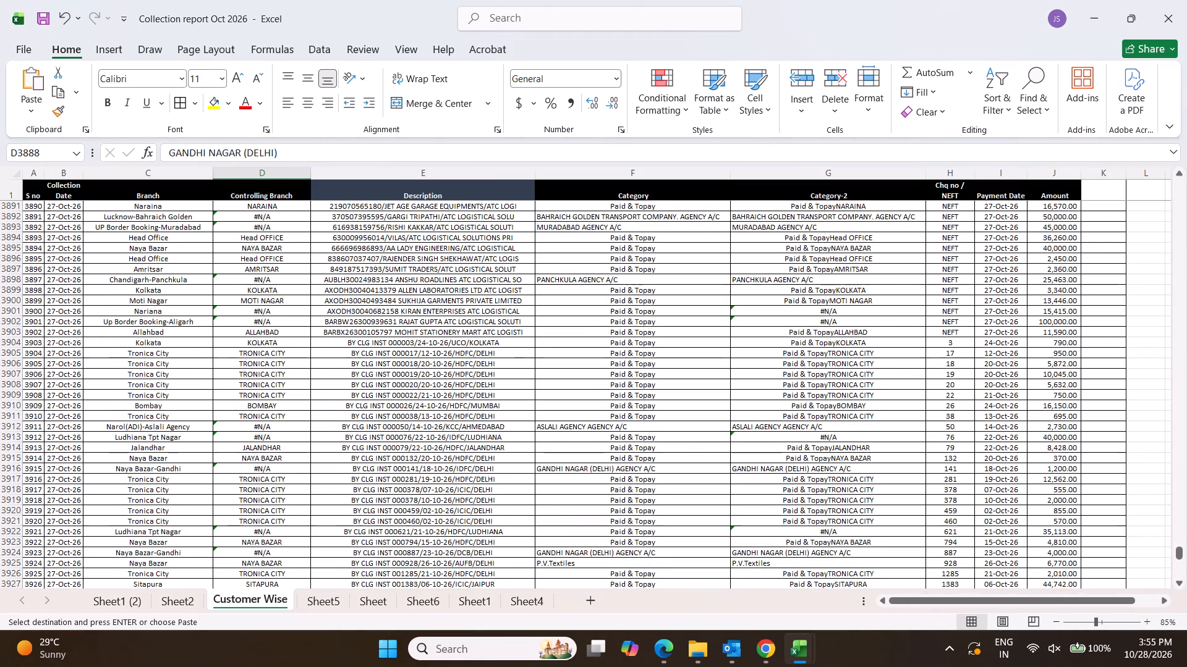
pyautogui.scroll(-3, 325, 448)
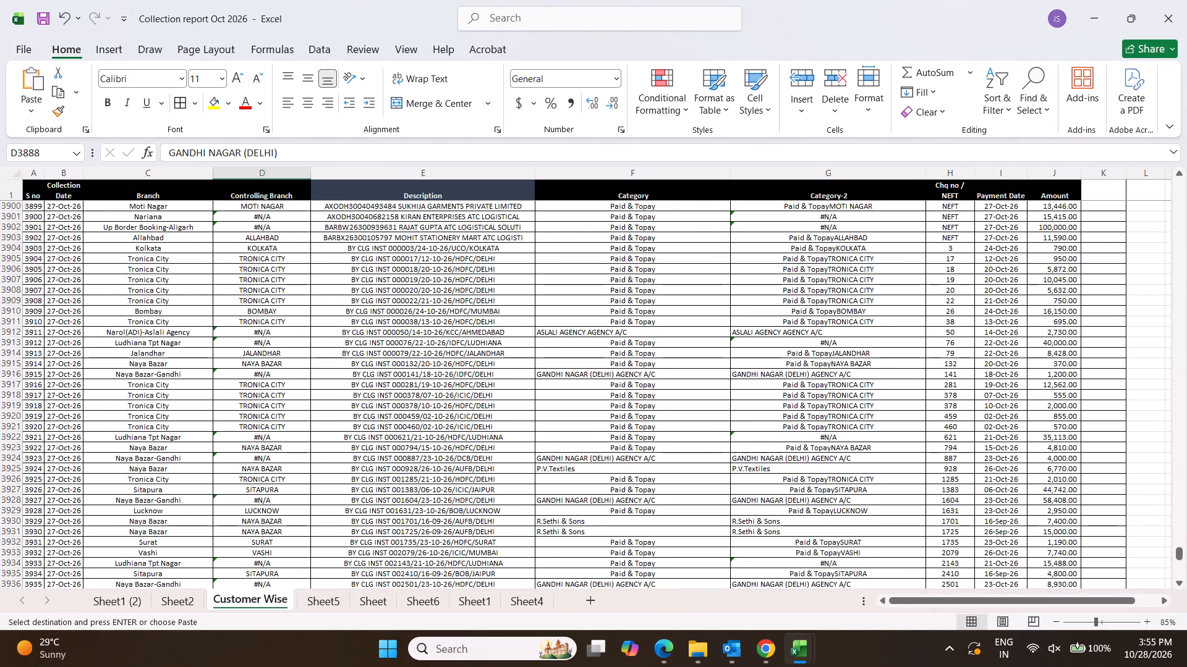
pyautogui.click(266, 366)
pyautogui.click(270, 371)
pyautogui.hotkey('ctrl', 'v')
pyautogui.scroll(-4, 285, 429)
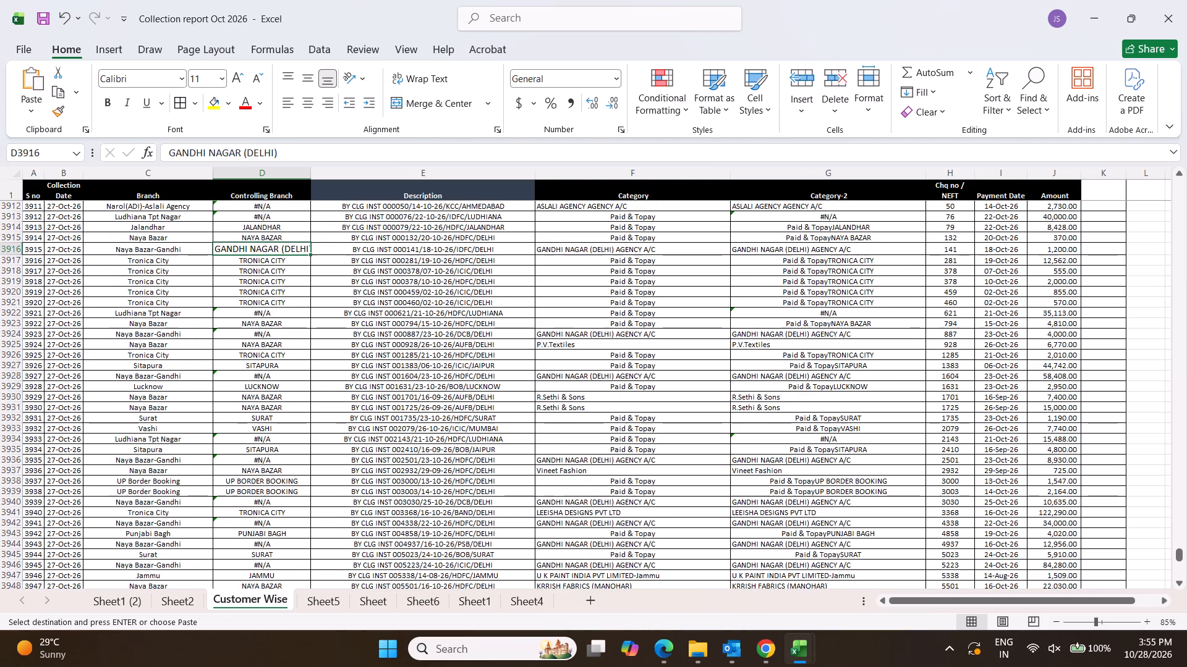
pyautogui.click(251, 332)
pyautogui.hotkey('ctrl', 'v')
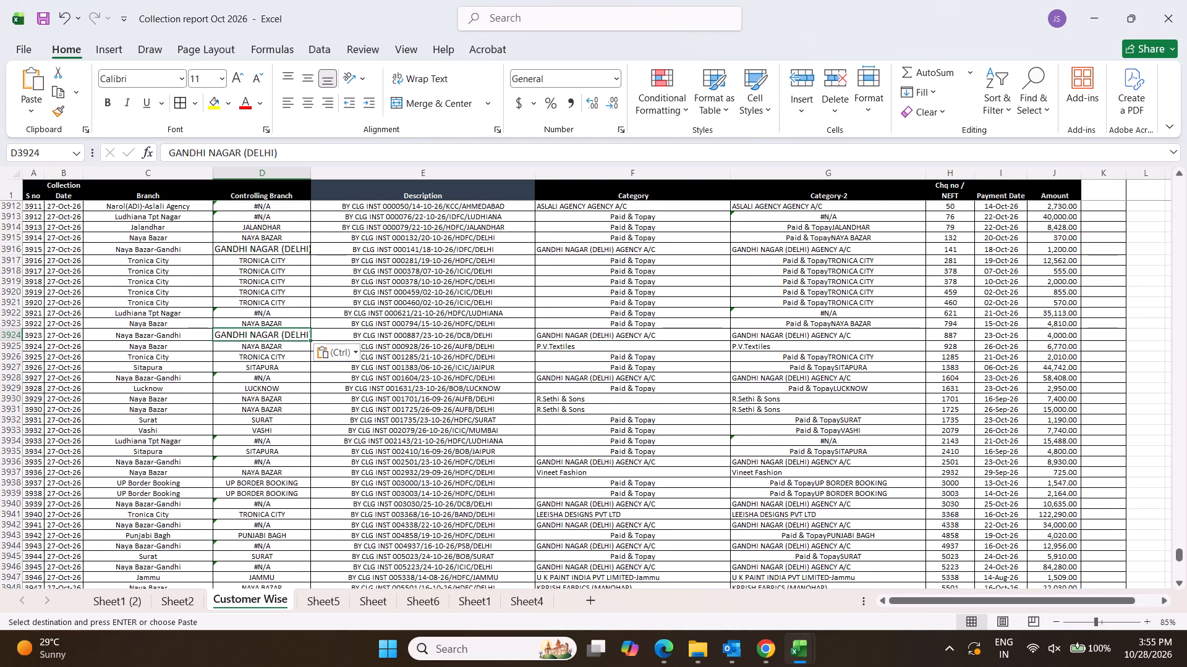
pyautogui.click(263, 377)
pyautogui.hotkey('ctrl', 'v')
# Paste GANDHI NAGAR (DELHI) into Controlling Branch cells D3940, D3936, D3942, D3944, D3946 and D3949 of the Naya Bazar-Gandhi rows.
pyautogui.scroll(-6, 333, 434)
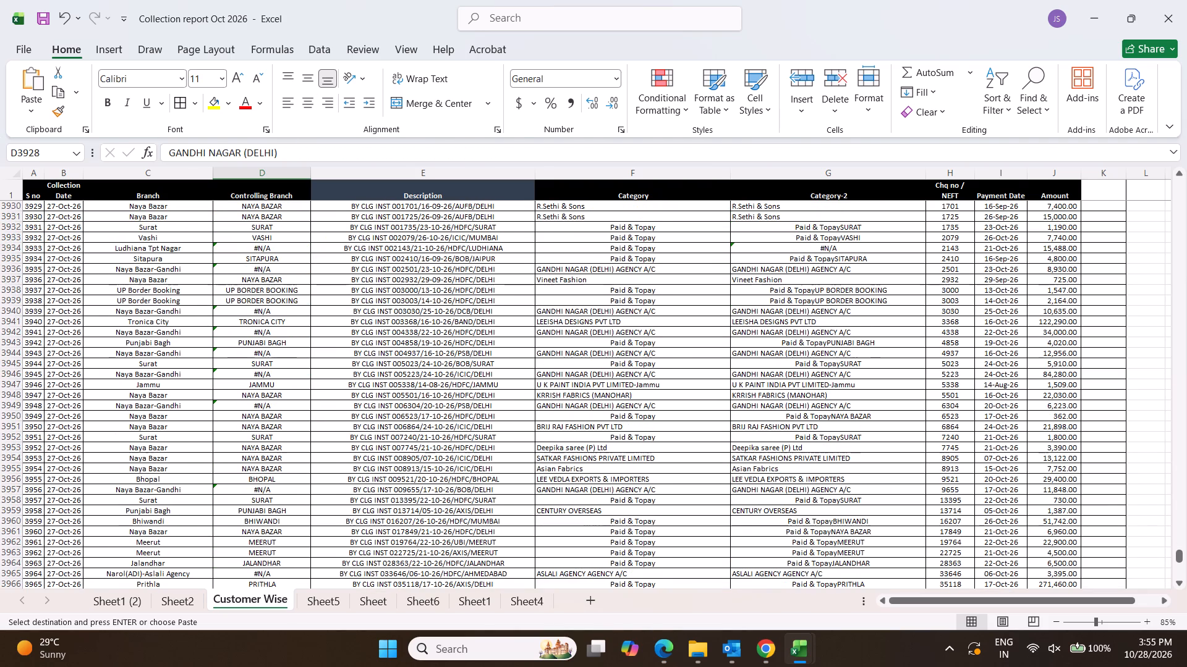
pyautogui.click(254, 310)
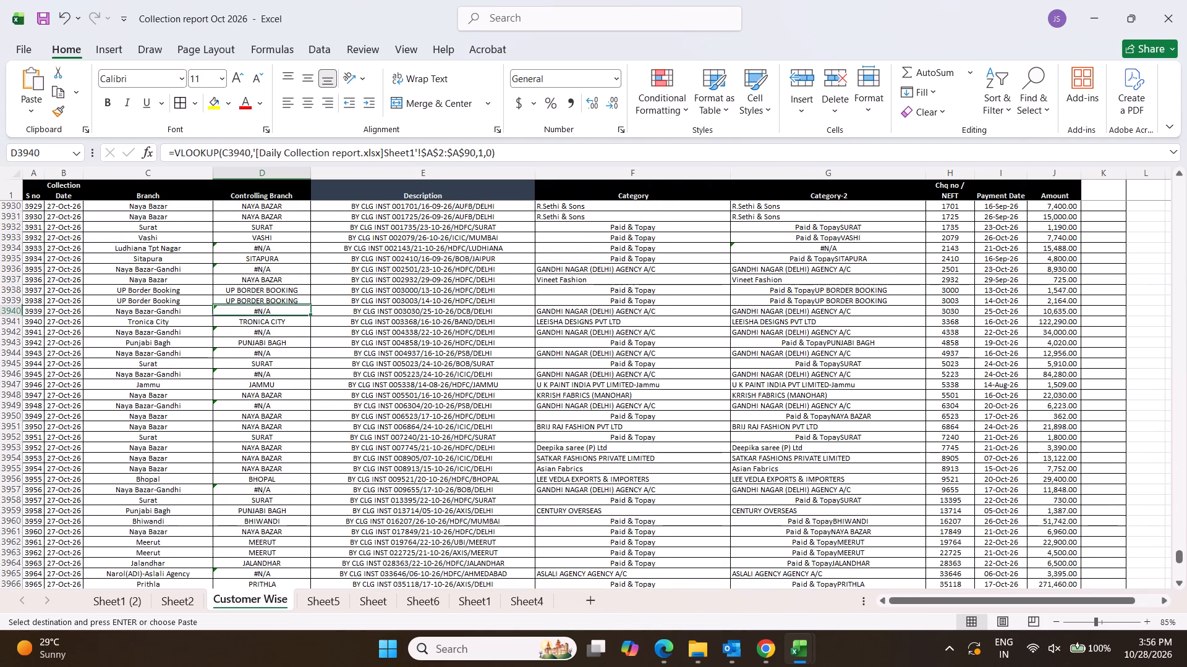
pyautogui.hotkey('ctrl', 'v')
pyautogui.click(267, 269)
pyautogui.hotkey('ctrl', 'v')
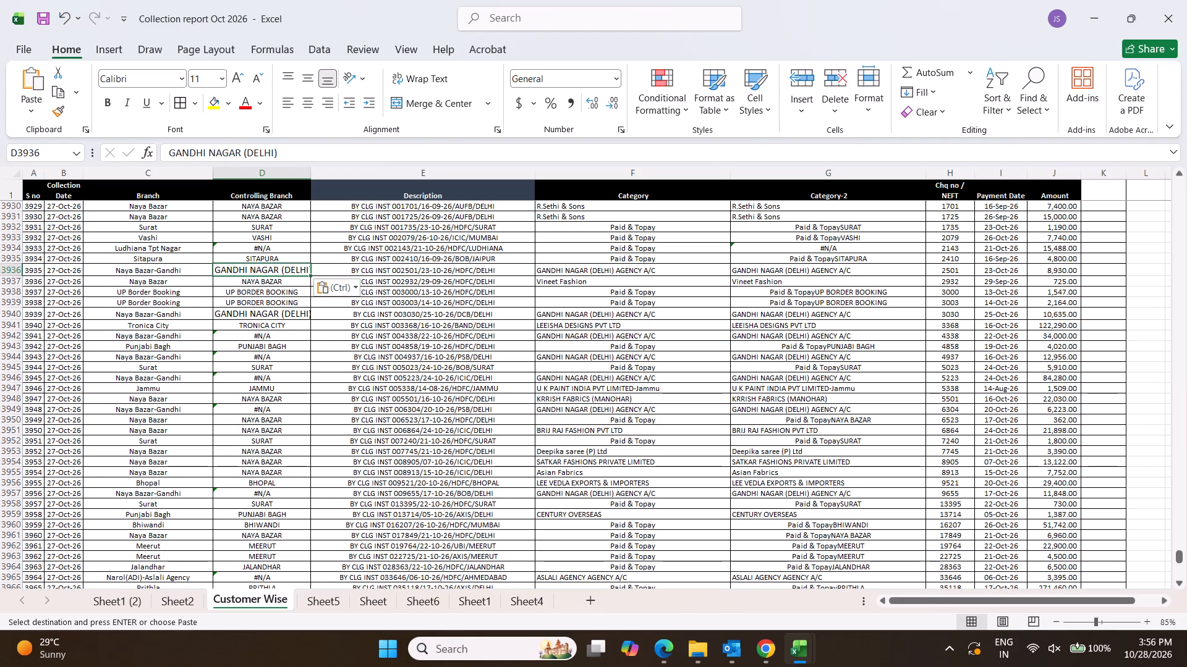
pyautogui.click(267, 338)
pyautogui.hotkey('ctrl', 'v')
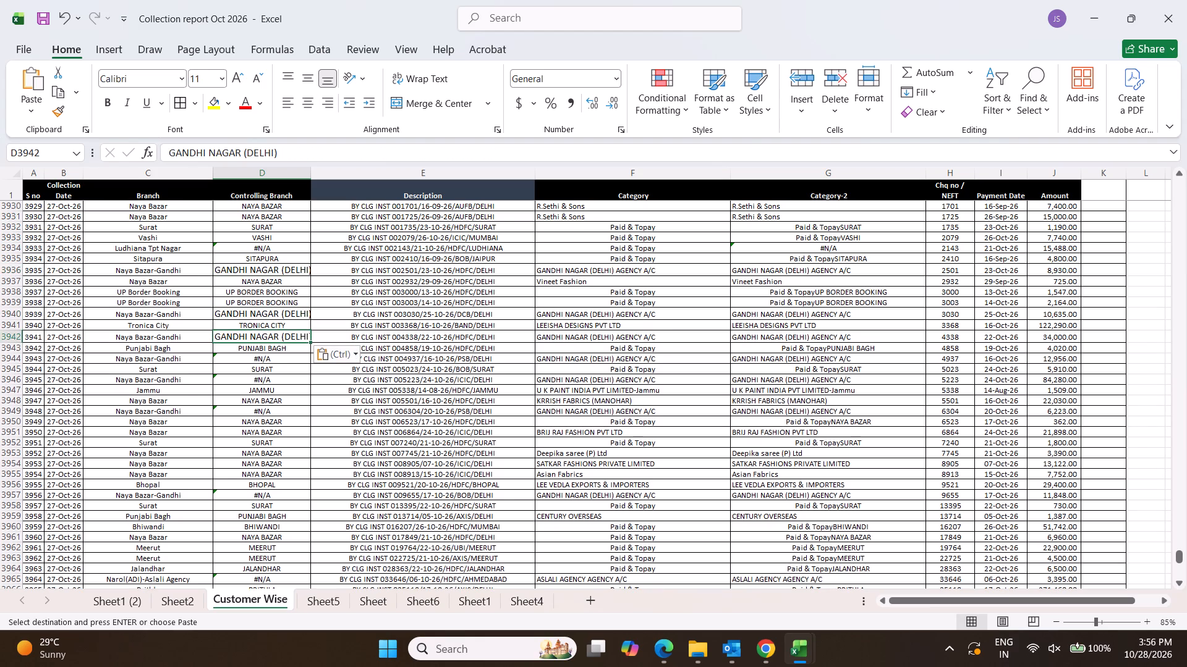
pyautogui.click(264, 358)
pyautogui.hotkey('ctrl', 'v')
pyautogui.click(263, 377)
pyautogui.hotkey('ctrl', 'v')
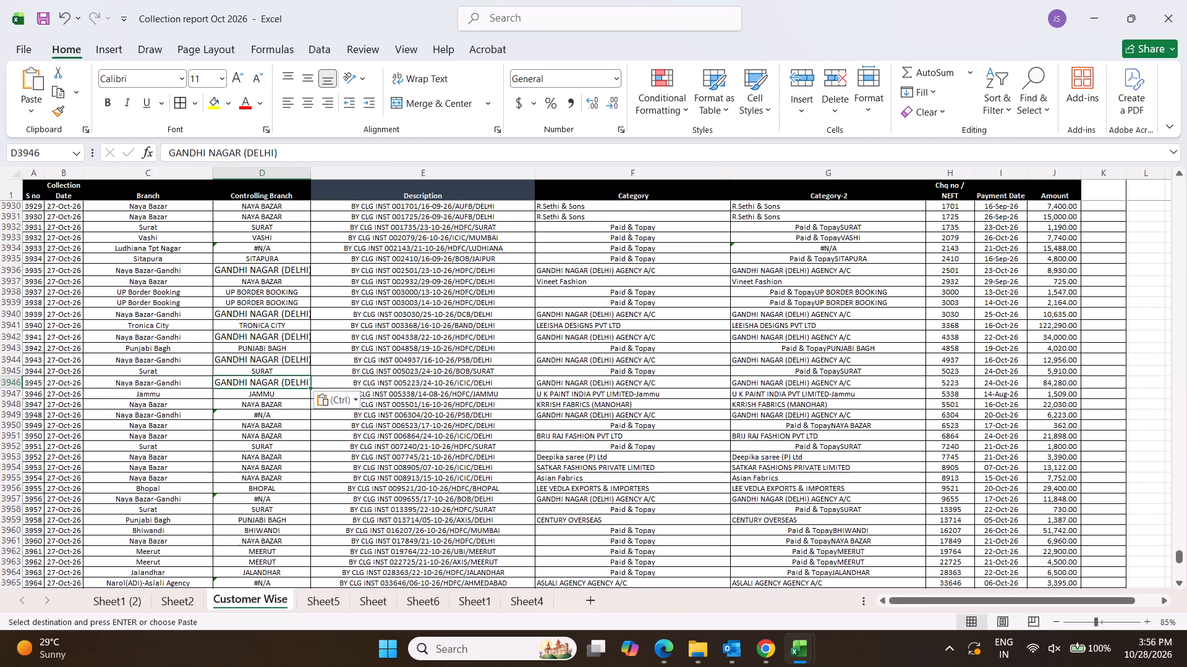
pyautogui.click(270, 421)
pyautogui.click(278, 416)
pyautogui.hotkey('ctrl', 'v')
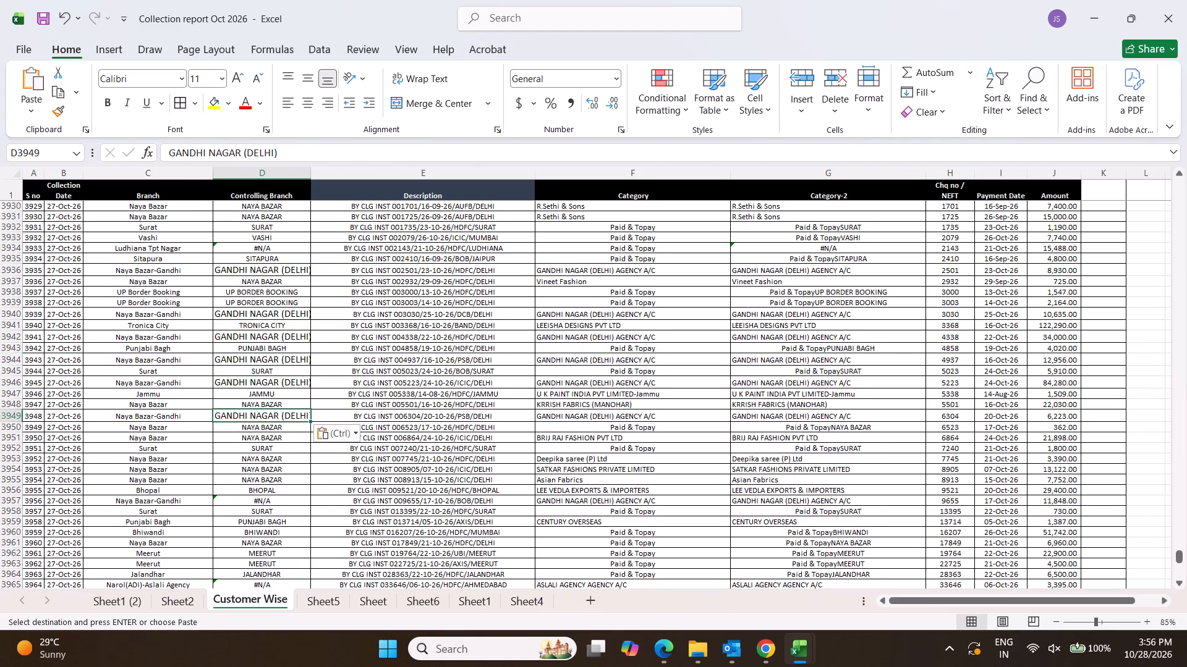
# Paste GANDHI NAGAR (DELHI) into Controlling Branch cells D3957, D3970 and D3977 of the Naya Bazar-Gandhi rows.
pyautogui.scroll(-3, 292, 508)
pyautogui.click(279, 398)
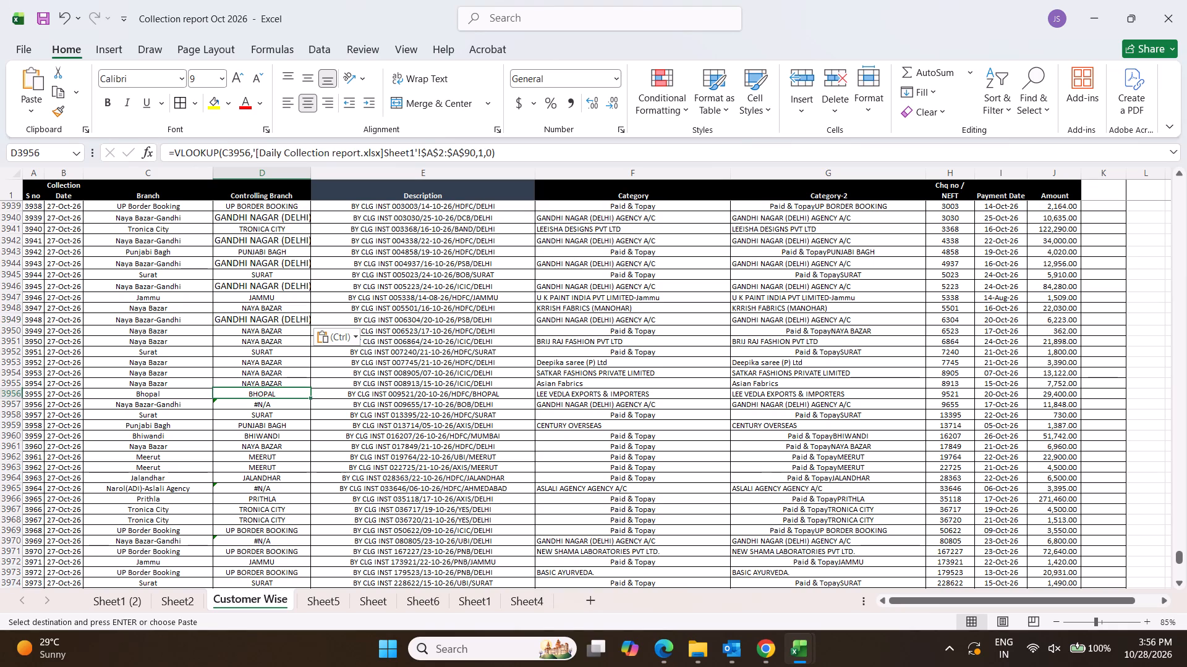
pyautogui.click(274, 407)
pyautogui.hotkey('ctrl', 'v')
pyautogui.scroll(-5, 286, 509)
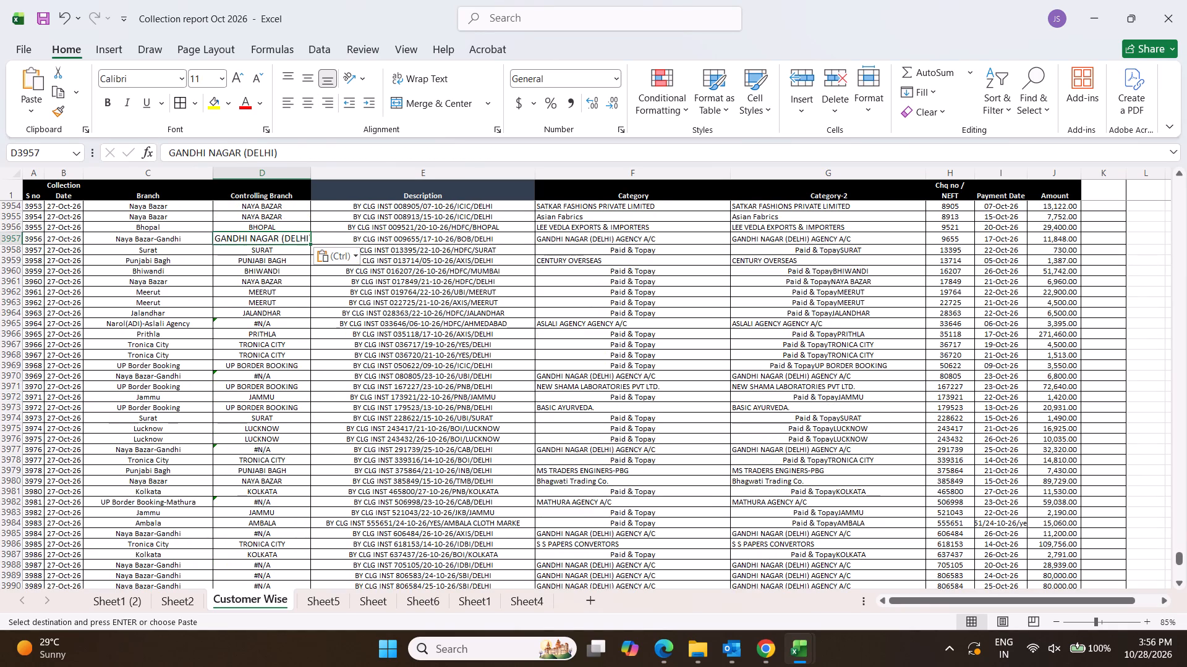
pyautogui.click(266, 374)
pyautogui.hotkey('ctrl', 'v')
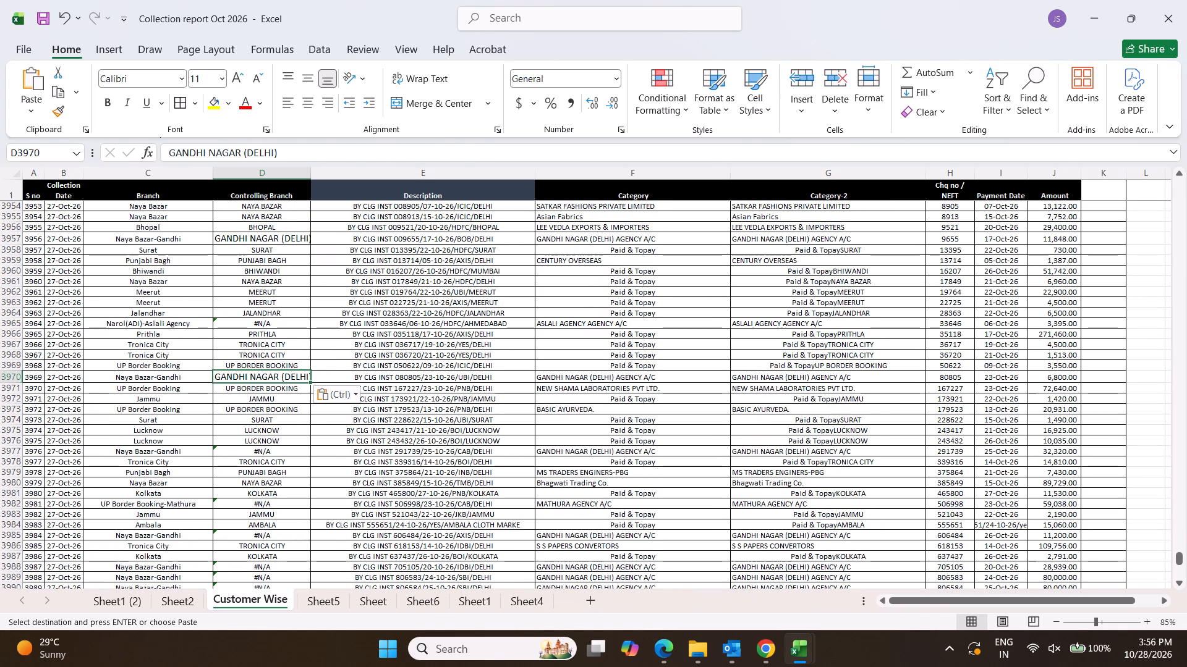
pyautogui.click(252, 453)
pyautogui.hotkey('ctrl', 'v')
# Paste GANDHI NAGAR (DELHI) into Controlling Branch cell D3985 and the range D3988:D3992 of the Naya Bazar-Gandhi rows.
pyautogui.scroll(-5, 284, 485)
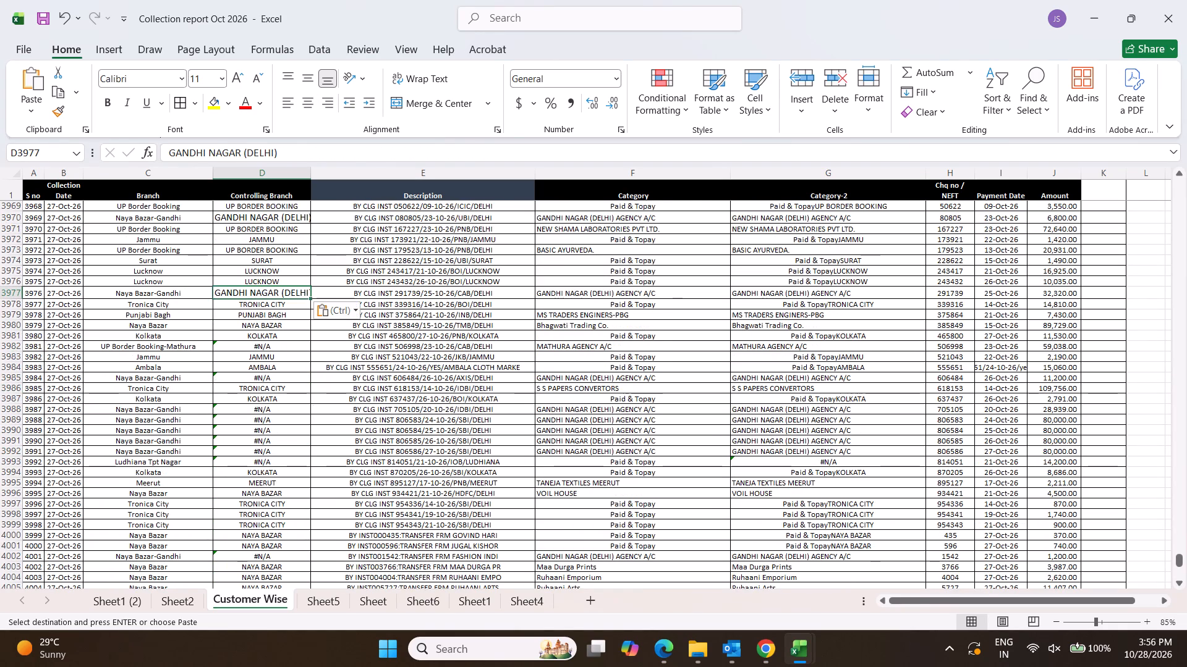
pyautogui.click(266, 381)
pyautogui.hotkey('ctrl', 'v')
pyautogui.moveTo(260, 411); pyautogui.dragTo(260, 456)
pyautogui.hotkey('ctrl', 'v')
# Paste GANDHI NAGAR (DELHI) into Controlling Branch cells D4002, D4016 and D4070 of the last Naya Bazar-Gandhi rows.
pyautogui.scroll(-6, 317, 406)
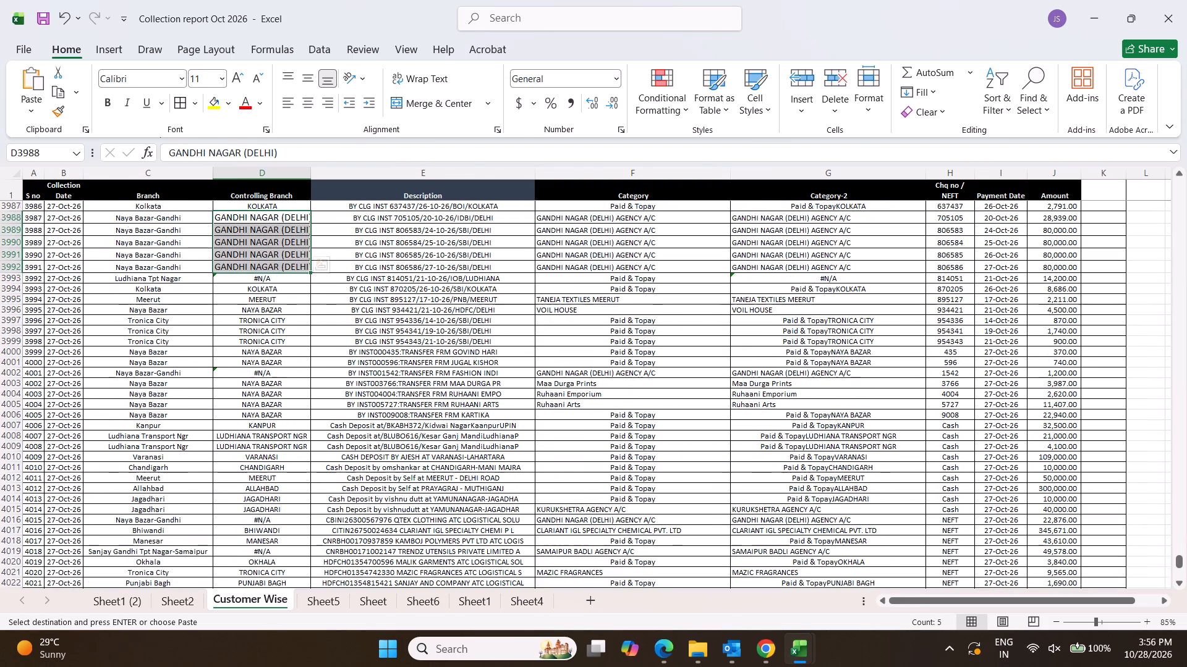
pyautogui.click(278, 371)
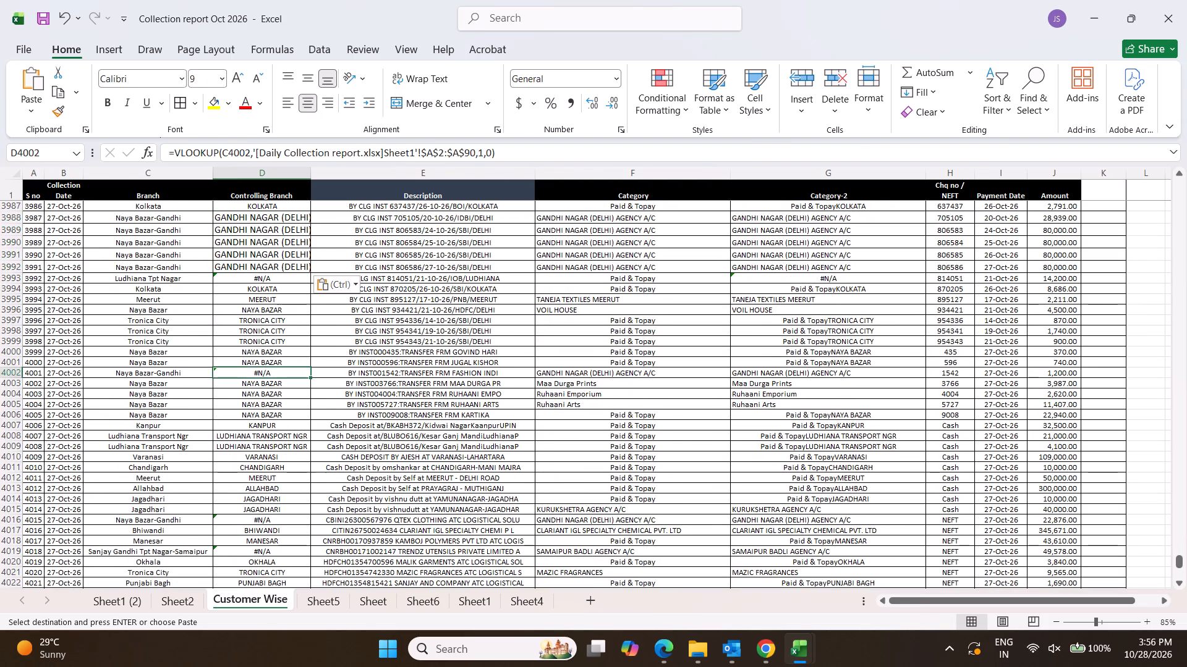
pyautogui.hotkey('ctrl', 'v')
pyautogui.scroll(-5, 294, 438)
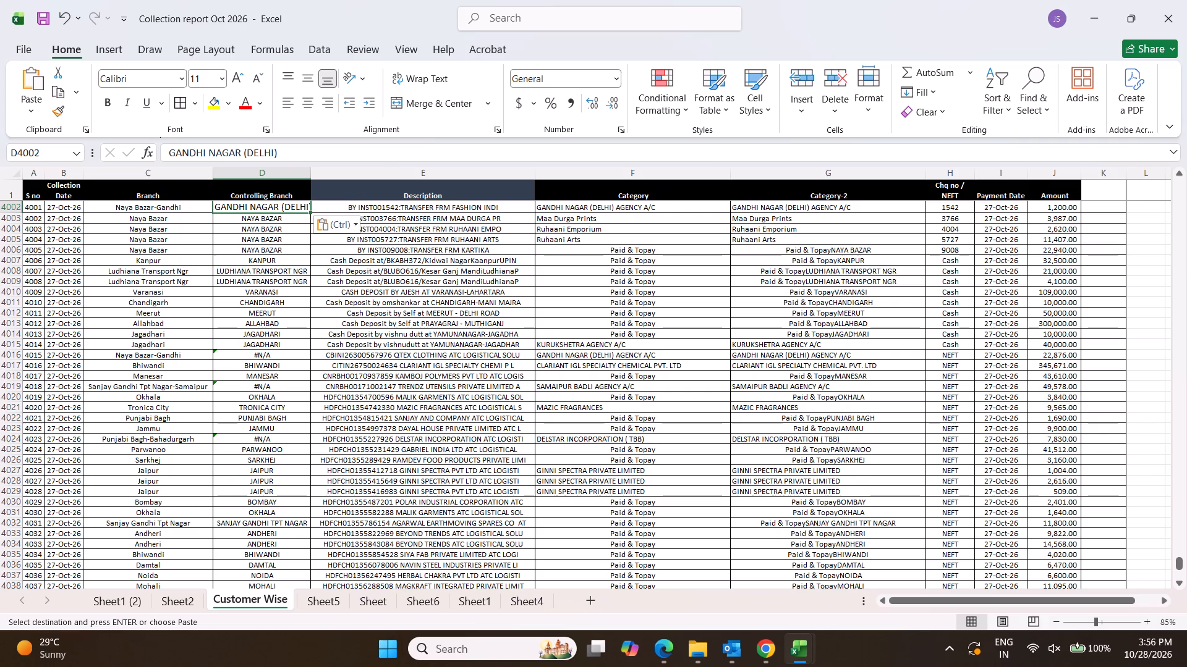
pyautogui.click(283, 356)
pyautogui.hotkey('ctrl', 'v')
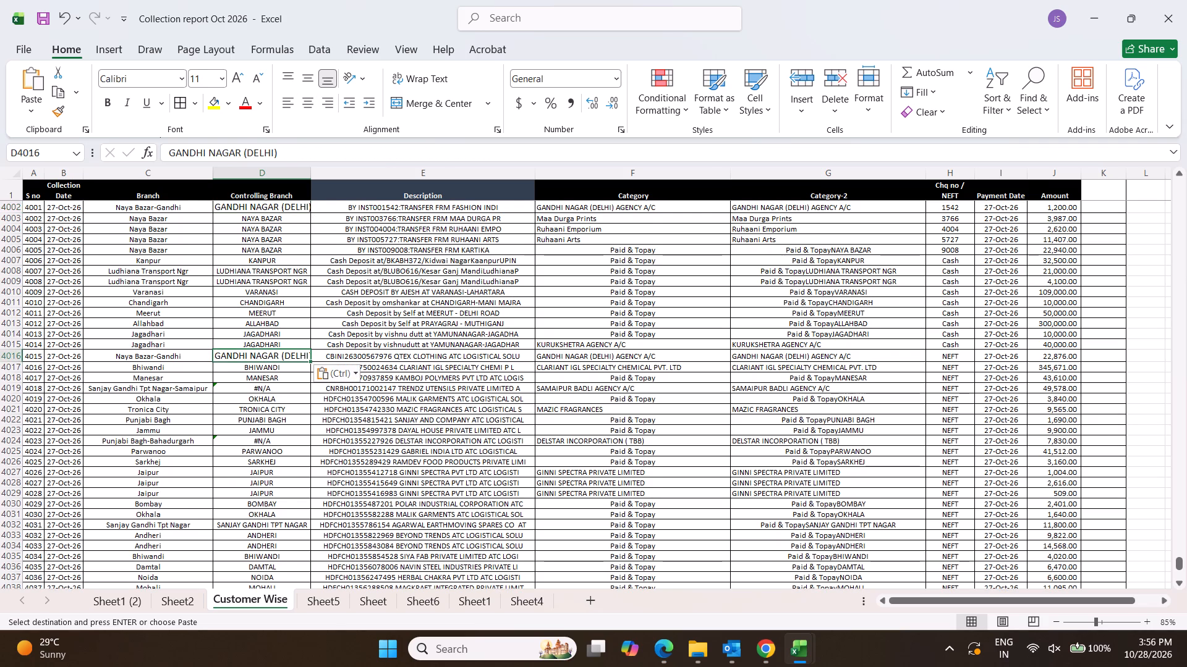
pyautogui.scroll(-9, 297, 455)
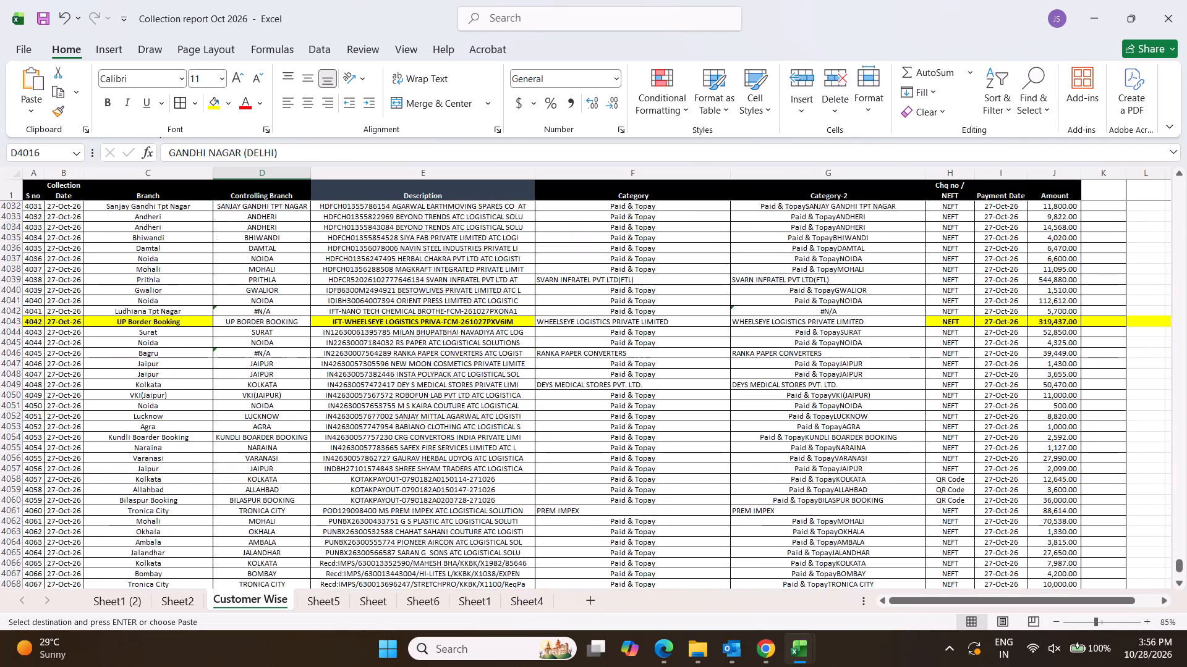
pyautogui.scroll(-7, 304, 455)
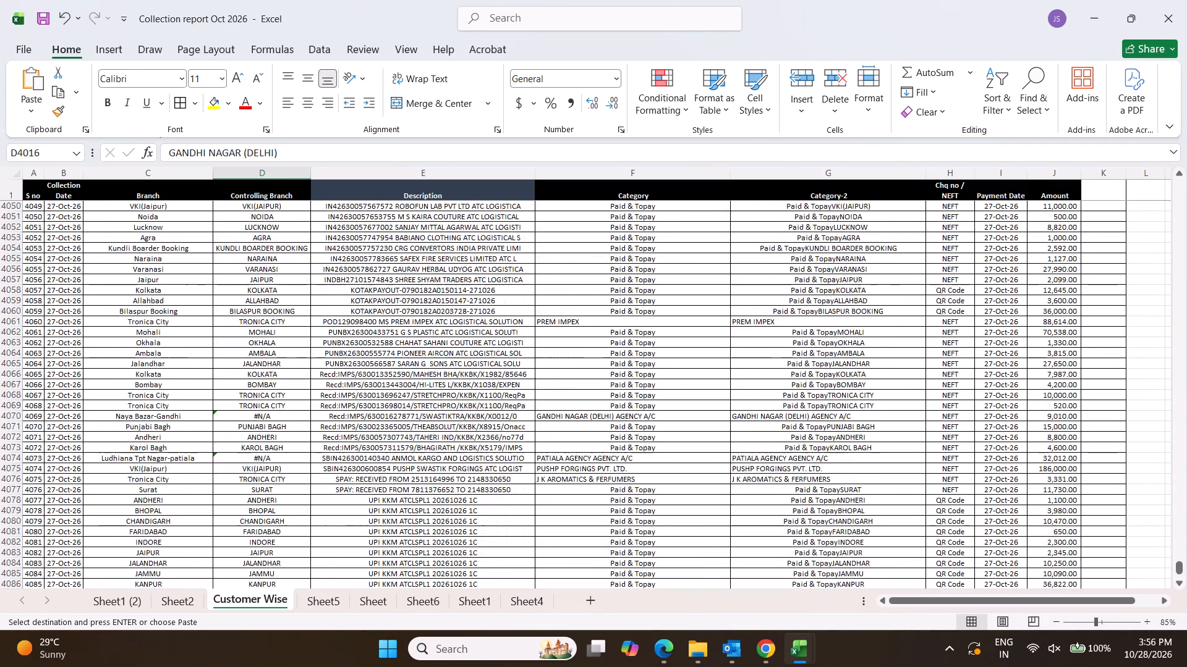
pyautogui.scroll(-1, 305, 455)
pyautogui.click(258, 383)
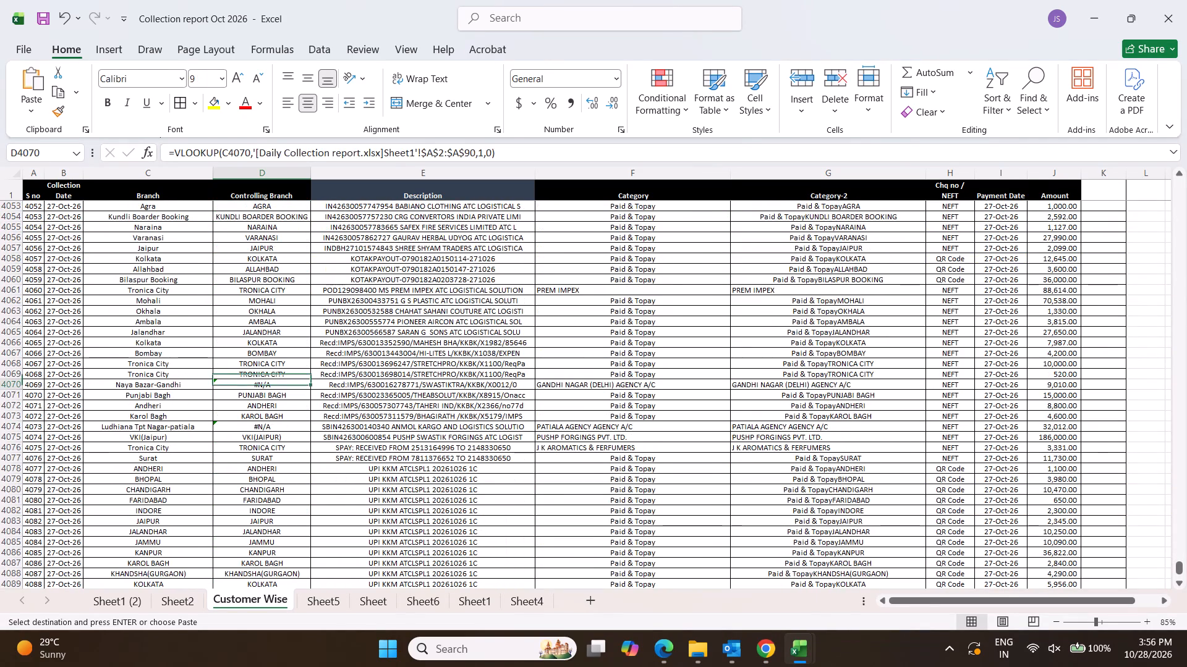
pyautogui.hotkey('ctrl', 'v')
# Save the Collection report Oct 2026 workbook with the Naya Bazar-Gandhi corrections.
pyautogui.scroll(-12, 293, 482)
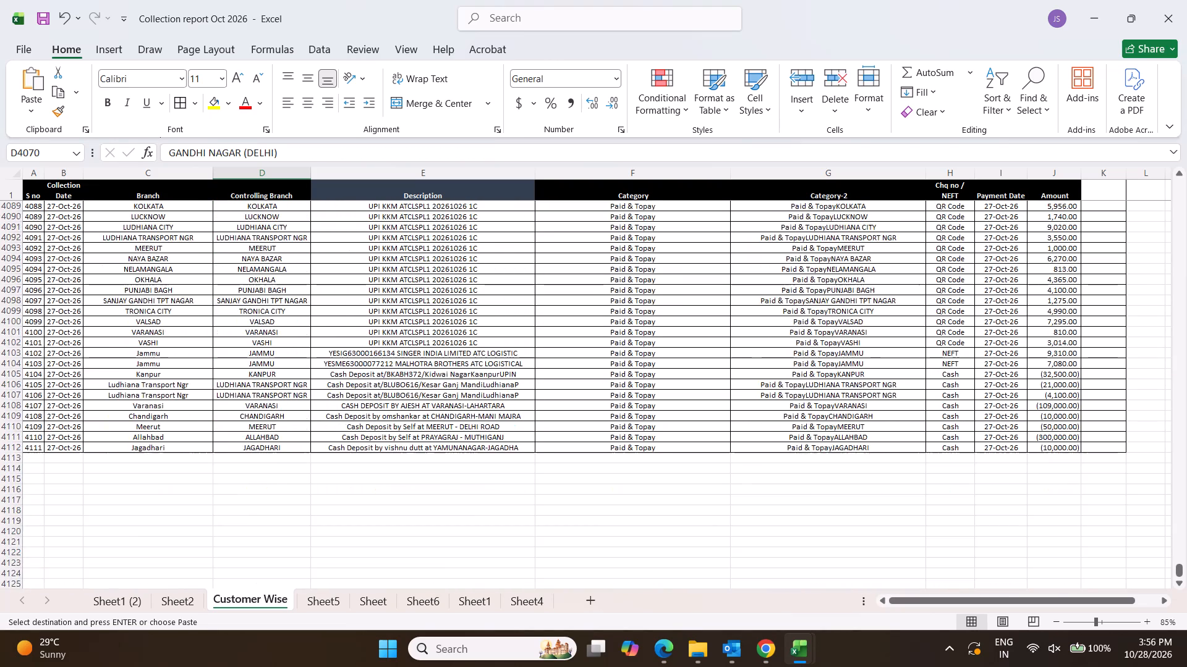
pyautogui.scroll(20, 294, 475)
pyautogui.scroll(20, 294, 475)
pyautogui.scroll(4, 294, 474)
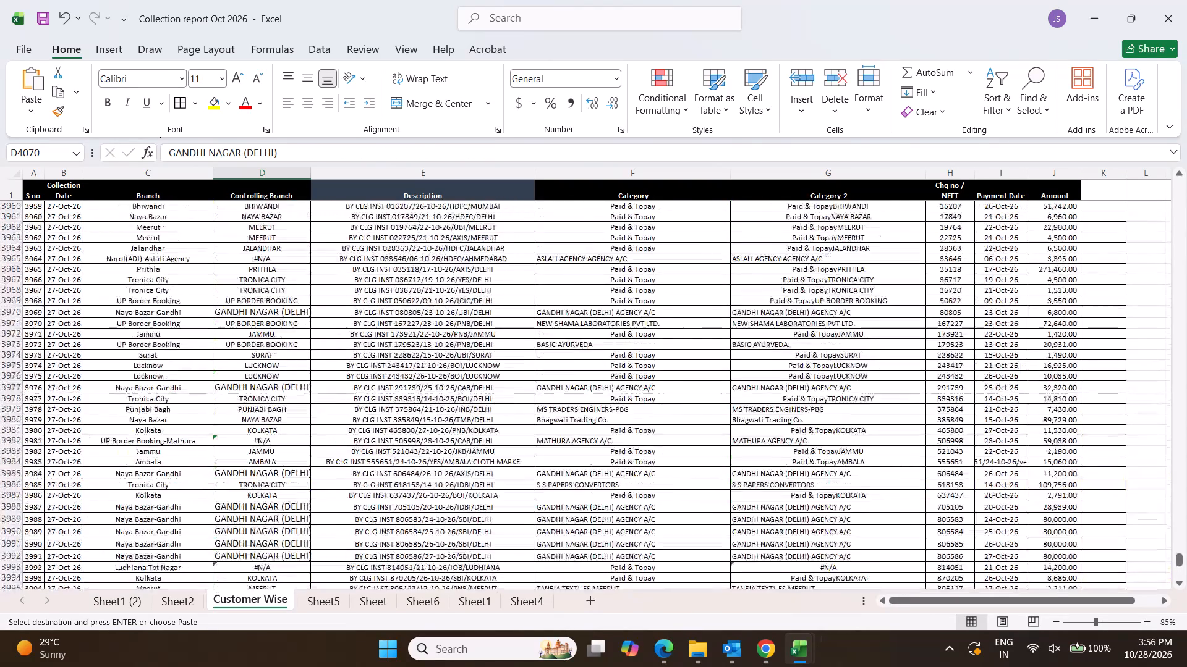
pyautogui.scroll(17, 294, 474)
pyautogui.scroll(5, 296, 475)
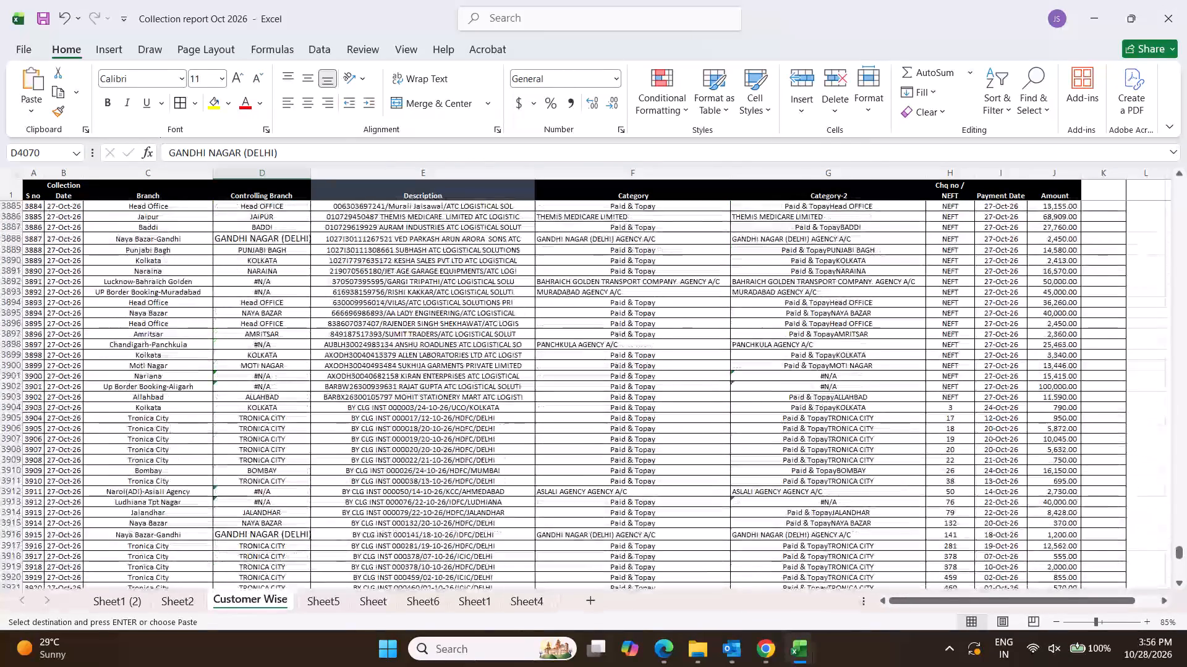
pyautogui.scroll(3, 297, 475)
pyautogui.hotkey('ctrl', 's')
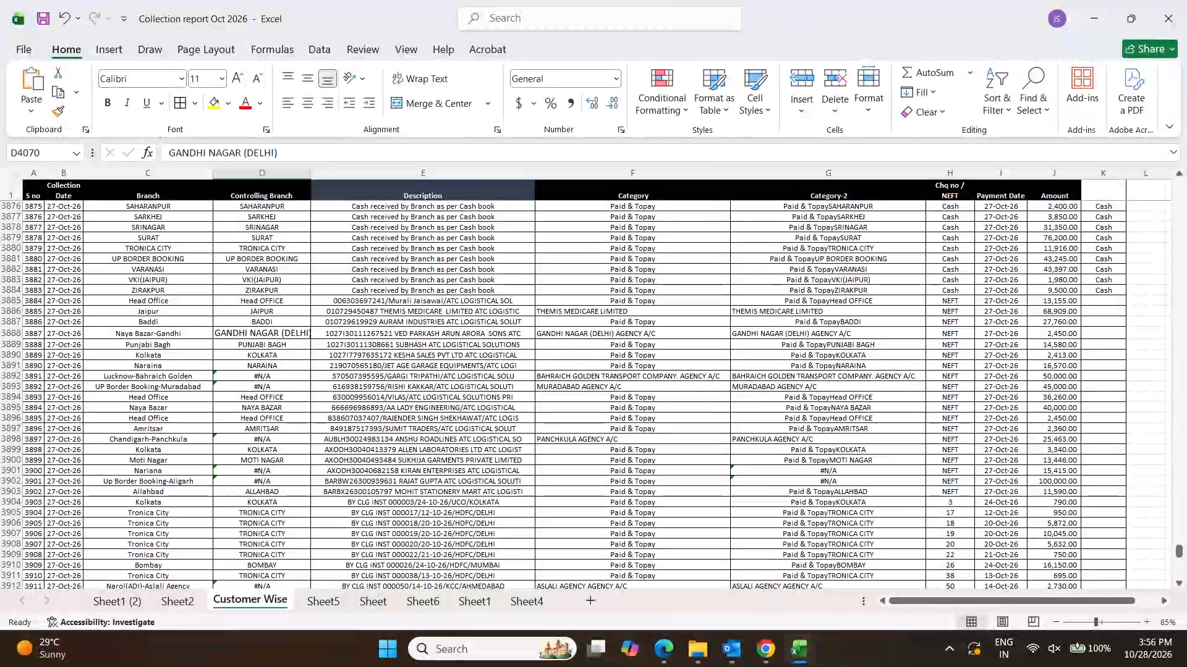
# Enter Controlling Branch LUCKNOW in D3892 for Lucknow-Bahraich Golden and UP BORDER BOOKING in D3893 for UP Border Booking-Muradabad.
pyautogui.scroll(15, 297, 475)
pyautogui.scroll(7, 310, 478)
pyautogui.scroll(-5, 315, 479)
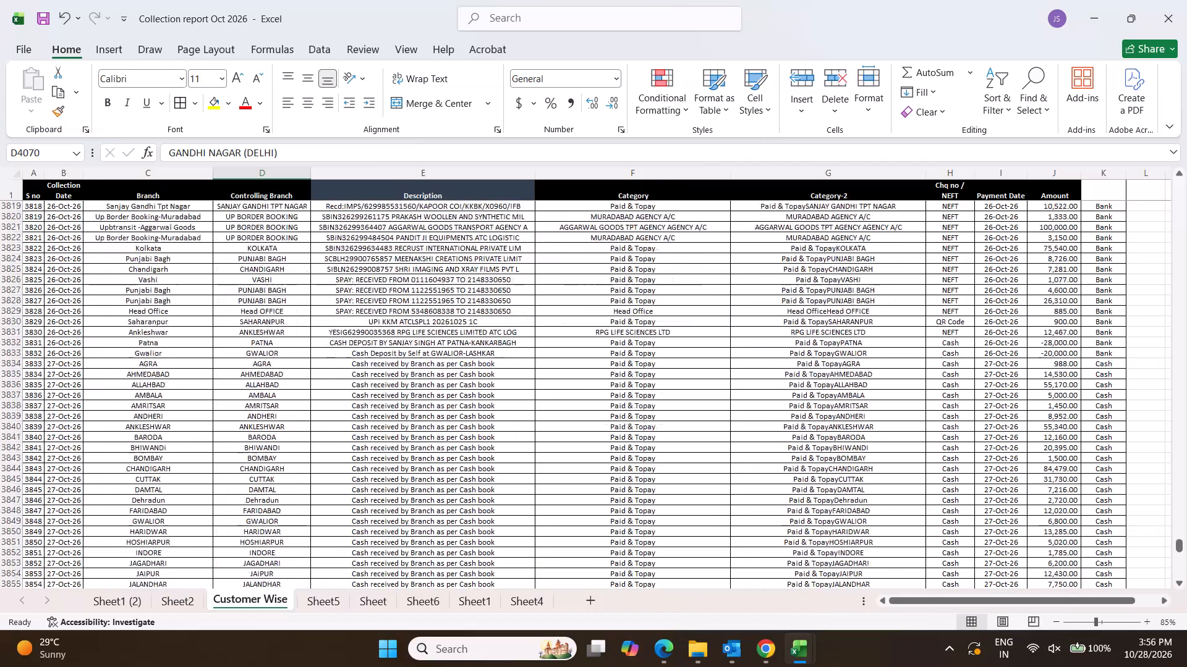
pyautogui.scroll(-18, 315, 479)
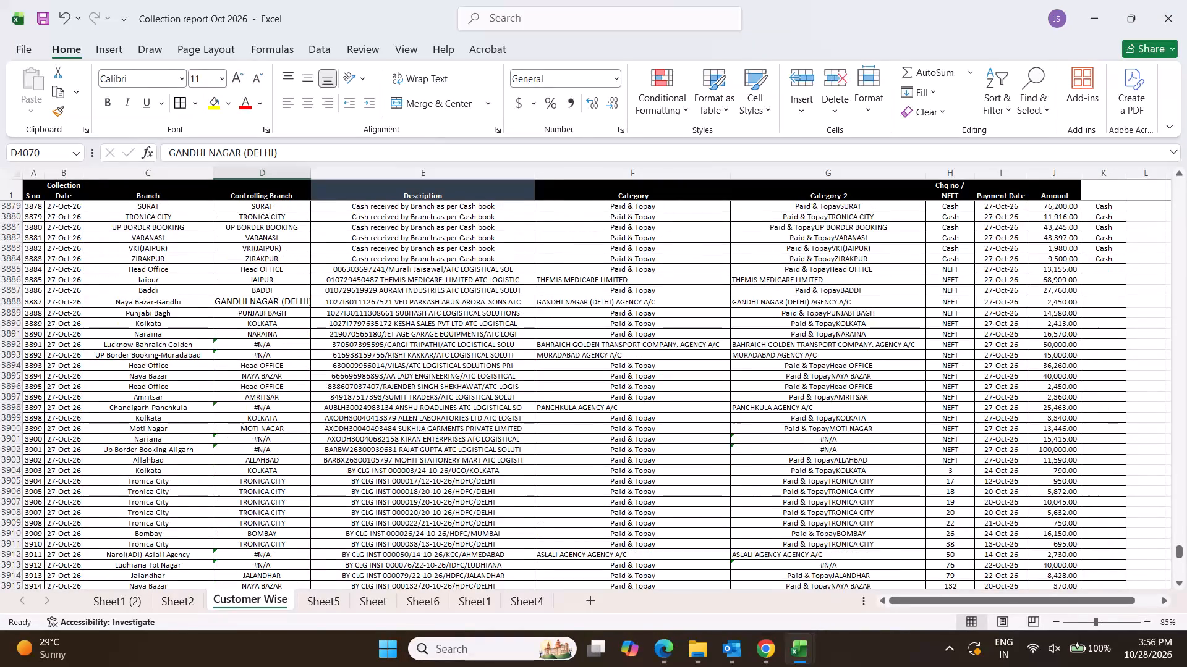
pyautogui.click(274, 345)
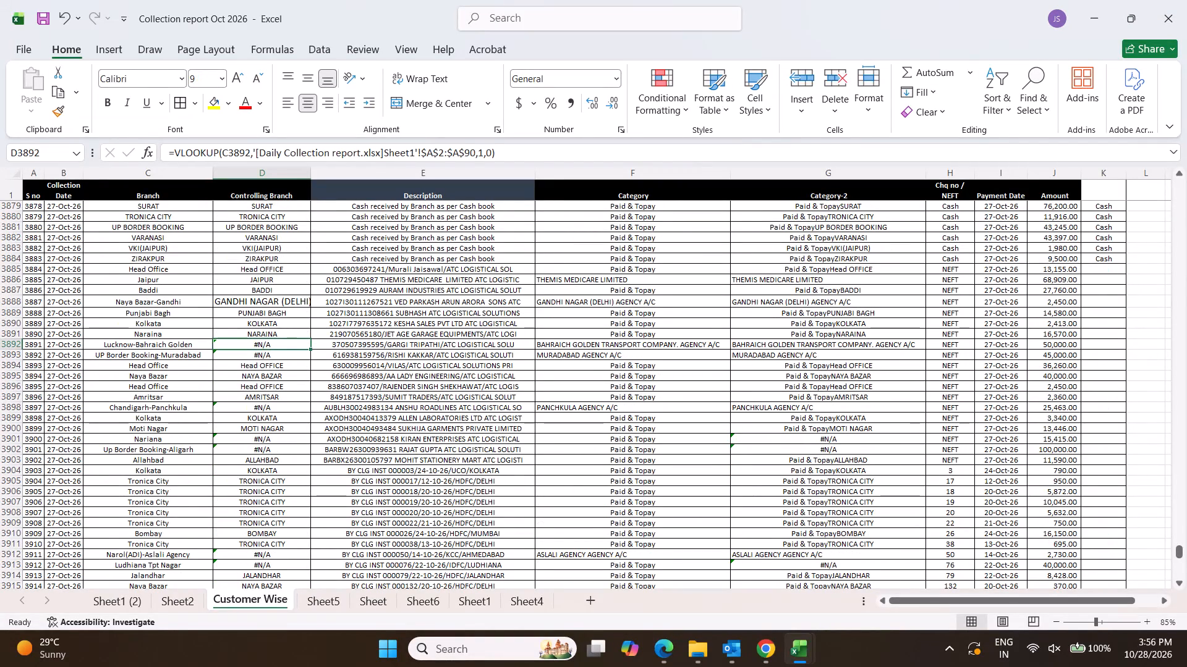
pyautogui.press('Return')
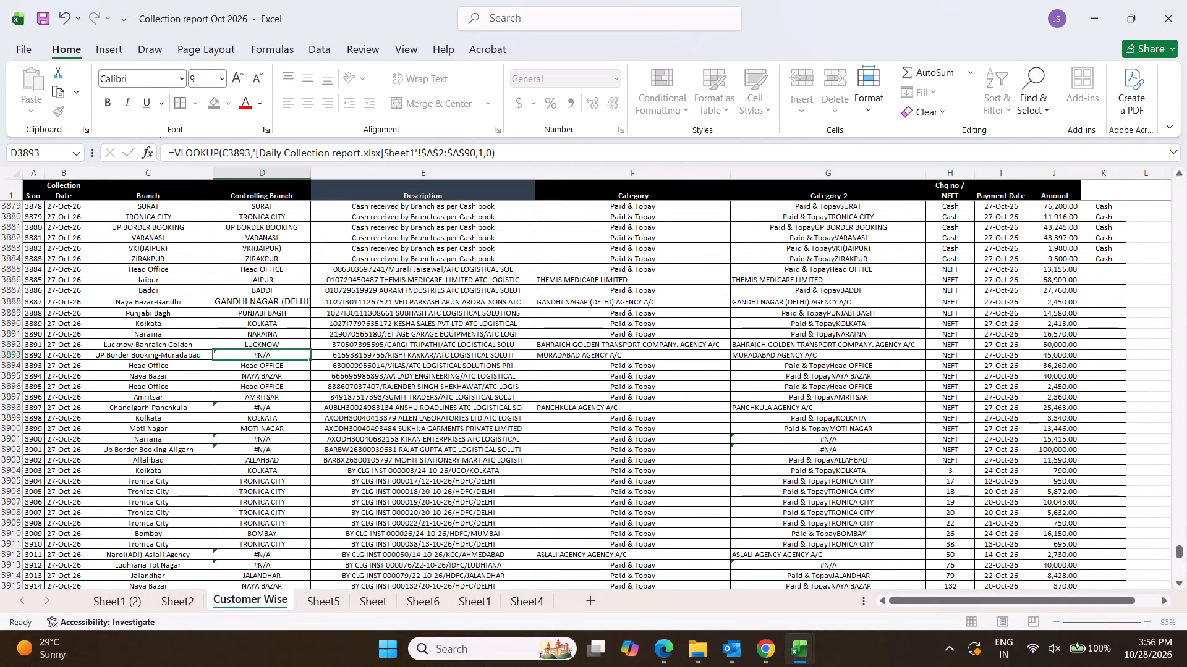
pyautogui.press('Return')
# Enter Controlling Branch CHANDIGARH in D3898 for Chandigarh-Panchkula and NARAINA in D3901 for the Nariana row.
pyautogui.press('Return')
pyautogui.press('Return')
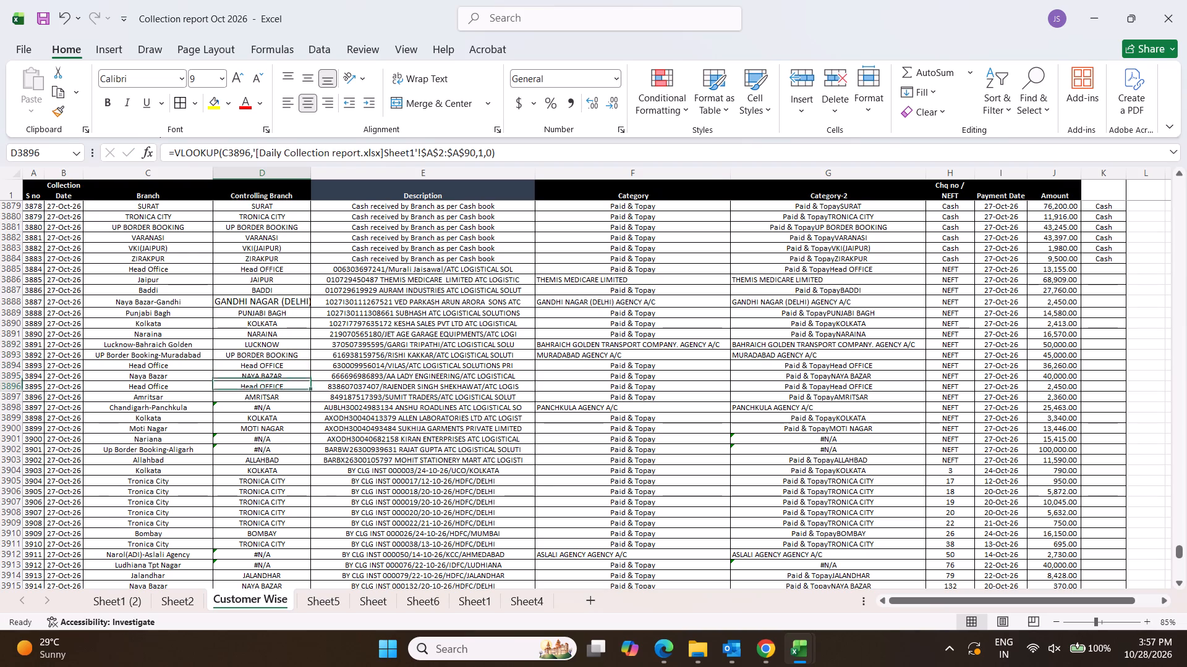
pyautogui.press('Return')
pyautogui.write('han')
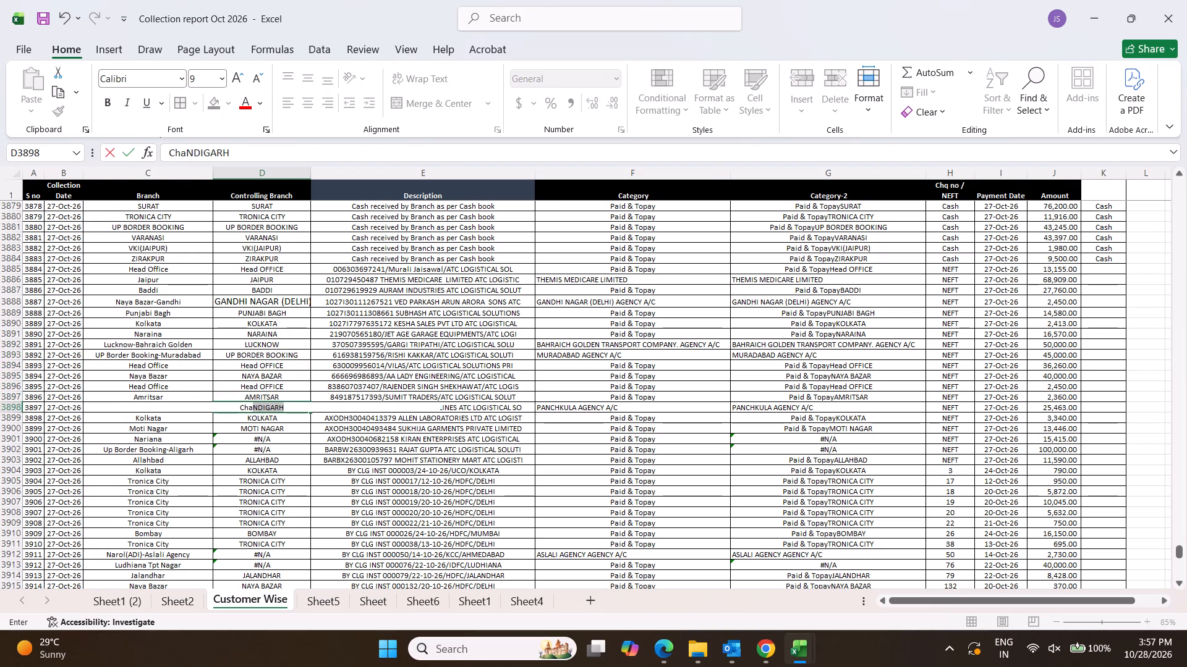
pyautogui.press('Return')
pyautogui.press('Return')
pyautogui.press('Return')
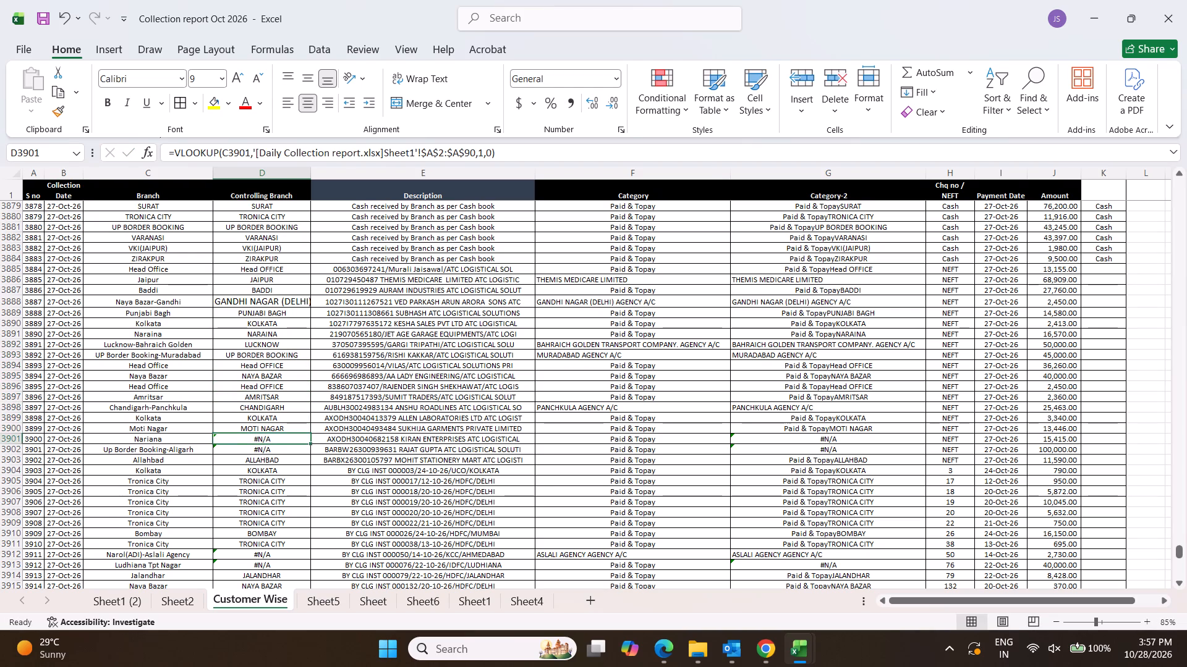
pyautogui.press('Return')
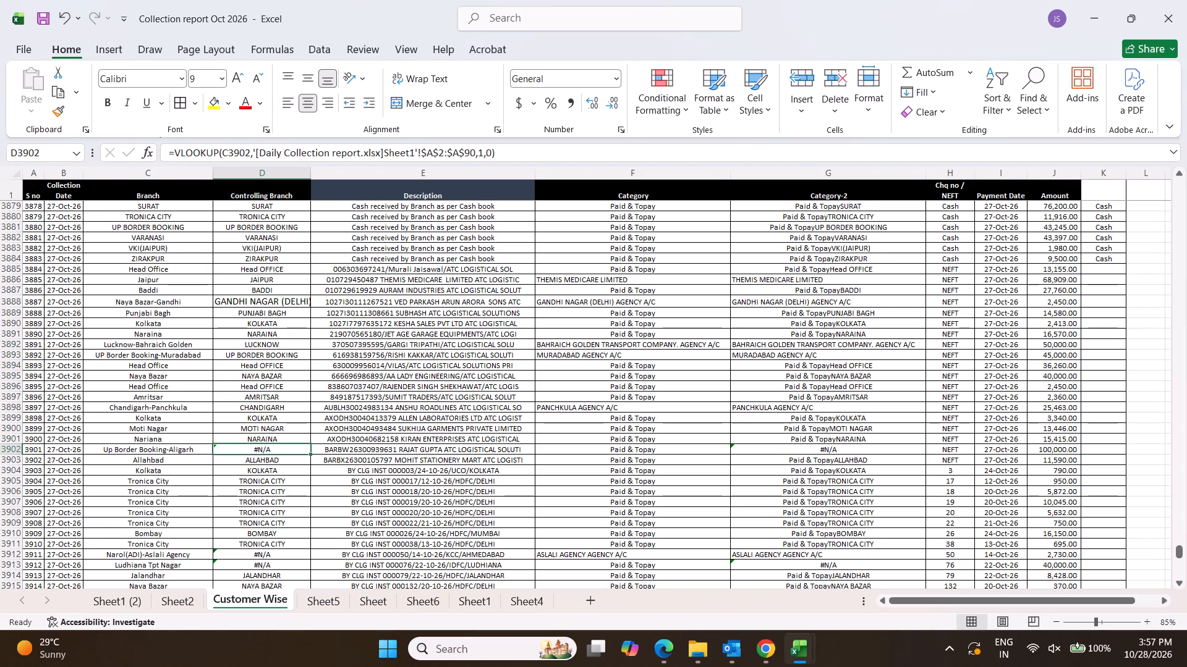
# Copy NARAINA from Controlling Branch cell D3901 into Branch cell C3901, replacing the misspelt Nariana.
pyautogui.press('Up')
pyautogui.hotkey('ctrl', 'c')
pyautogui.press('Left')
pyautogui.hotkey('ctrl', 'v')
pyautogui.press('Escape')
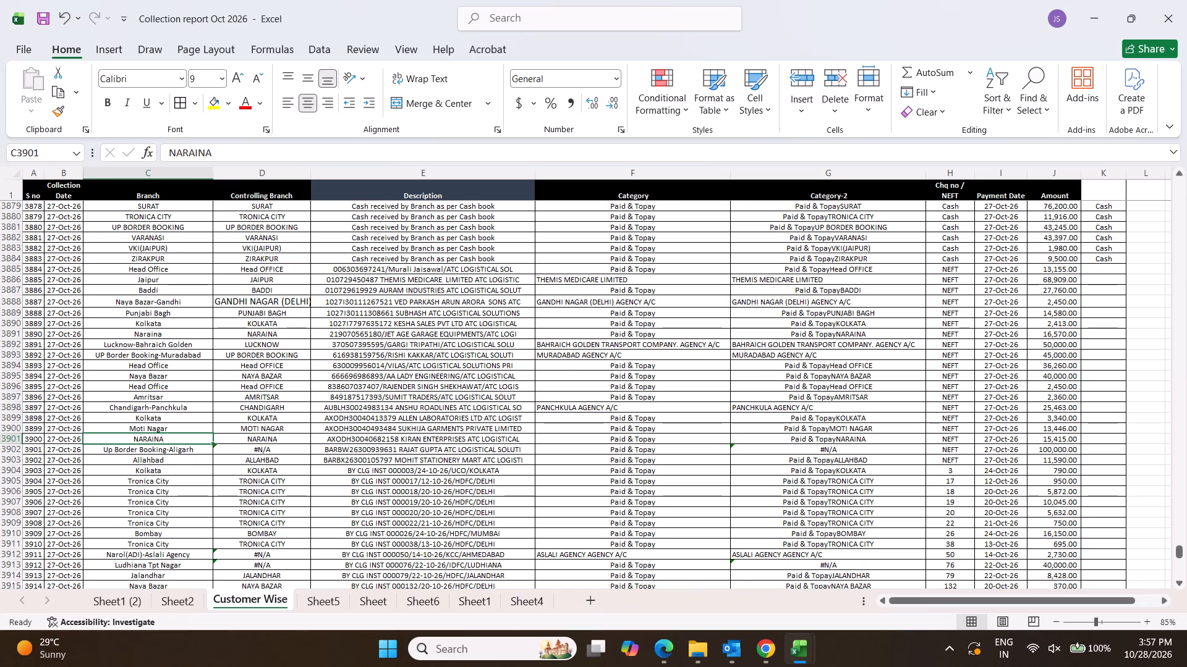
# Enter Controlling Branch UP BORDER BOOKING in D3902 for the Up Border Booking-Aligarh row.
pyautogui.click(279, 443)
pyautogui.click(276, 446)
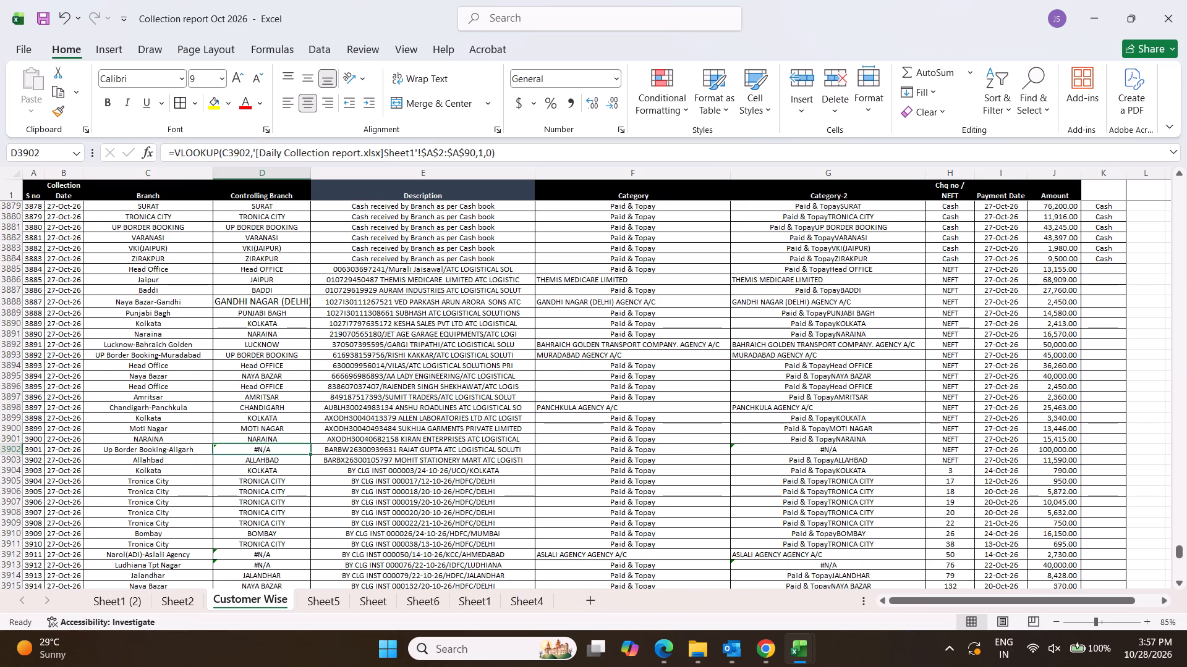
pyautogui.write('UP')
pyautogui.press('space')
pyautogui.press('Return')
# Enter Controlling Branch Narol(ADI) in D3912 for the Narol(ADI)-Aslali Agency row.
pyautogui.scroll(-5, 318, 477)
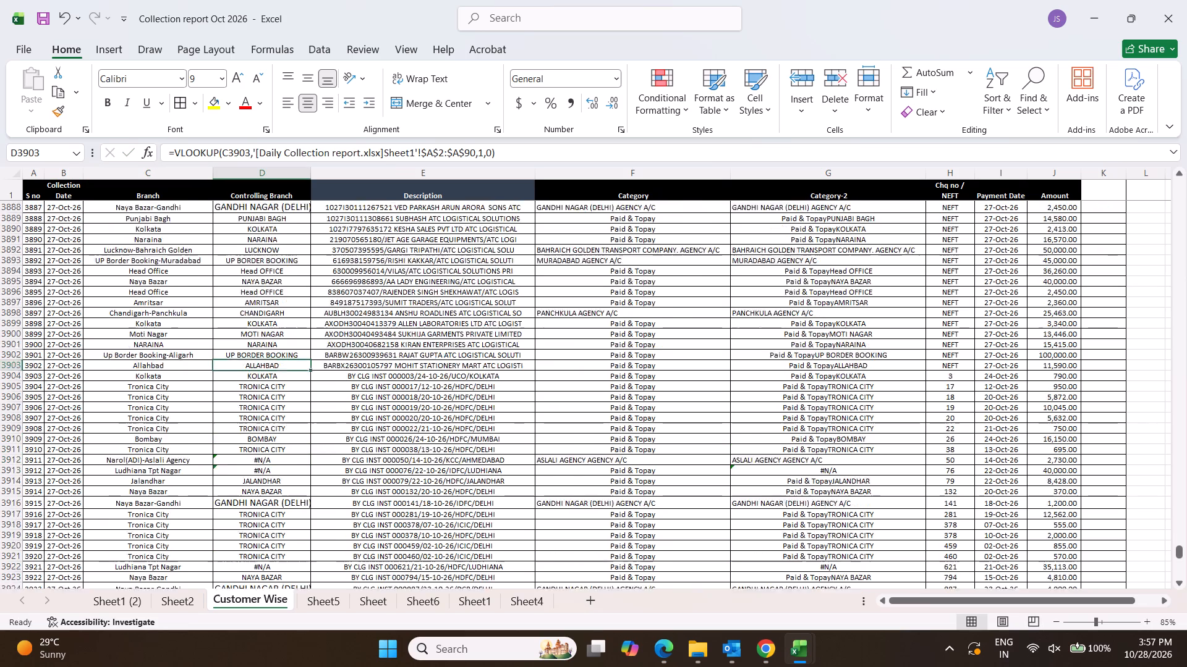
pyautogui.scroll(-3, 318, 476)
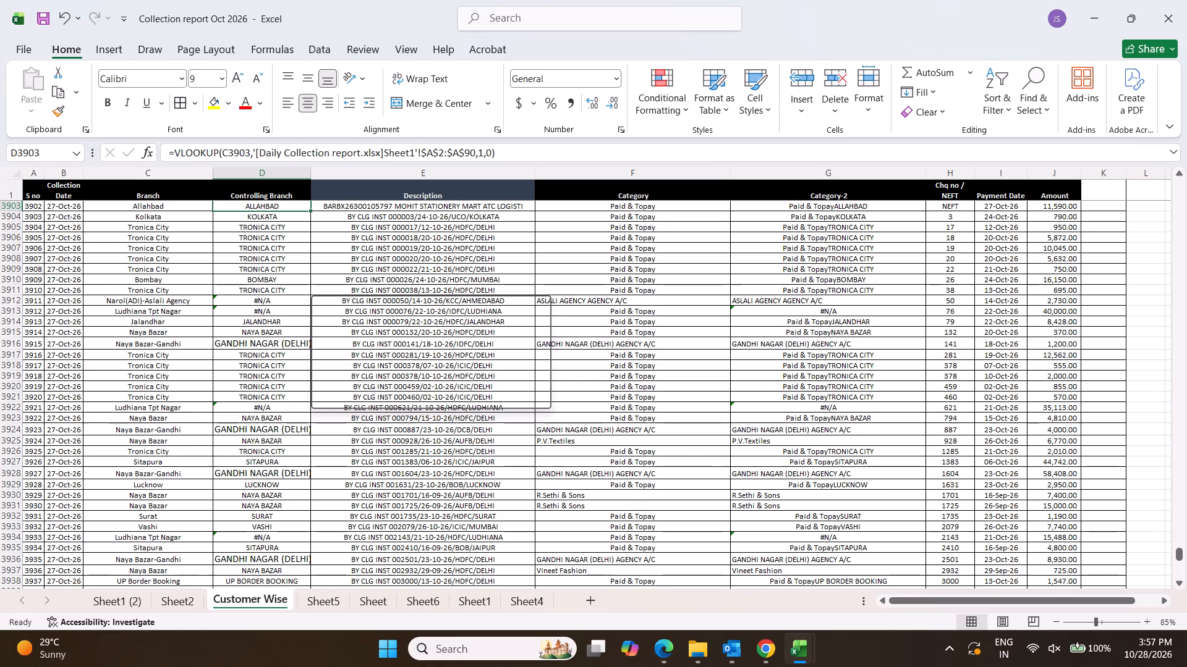
pyautogui.click(283, 301)
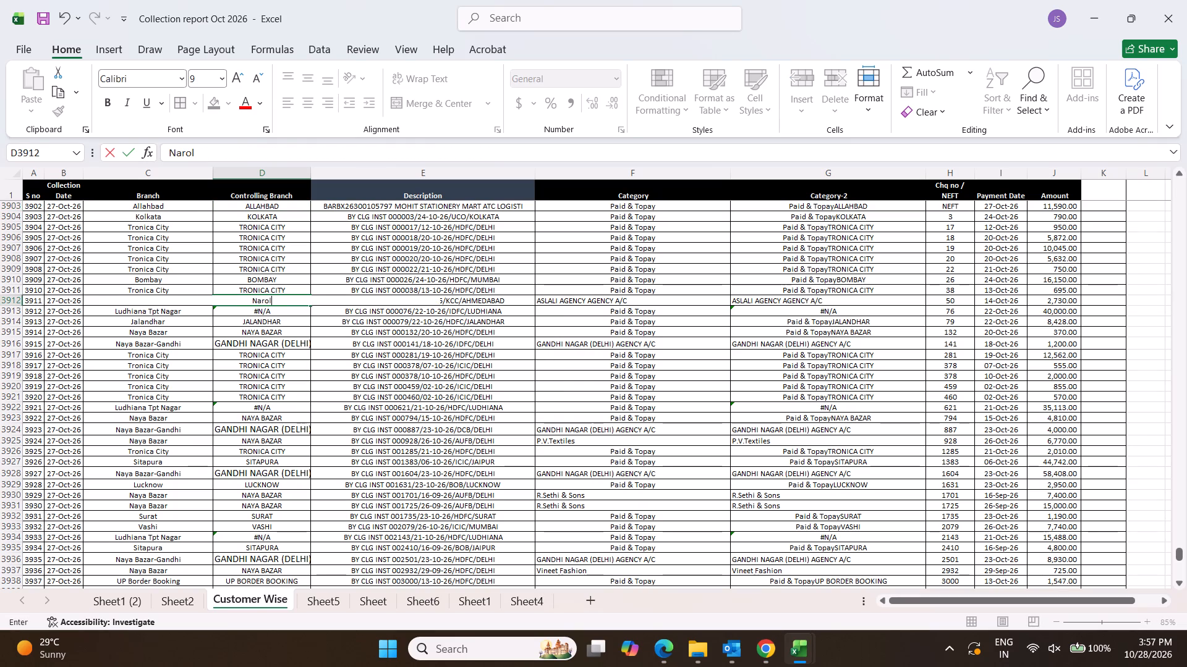
pyautogui.hotkey('shift', '(')
pyautogui.write('DI')
pyautogui.hotkey('shift', ')')
pyautogui.press('Return')
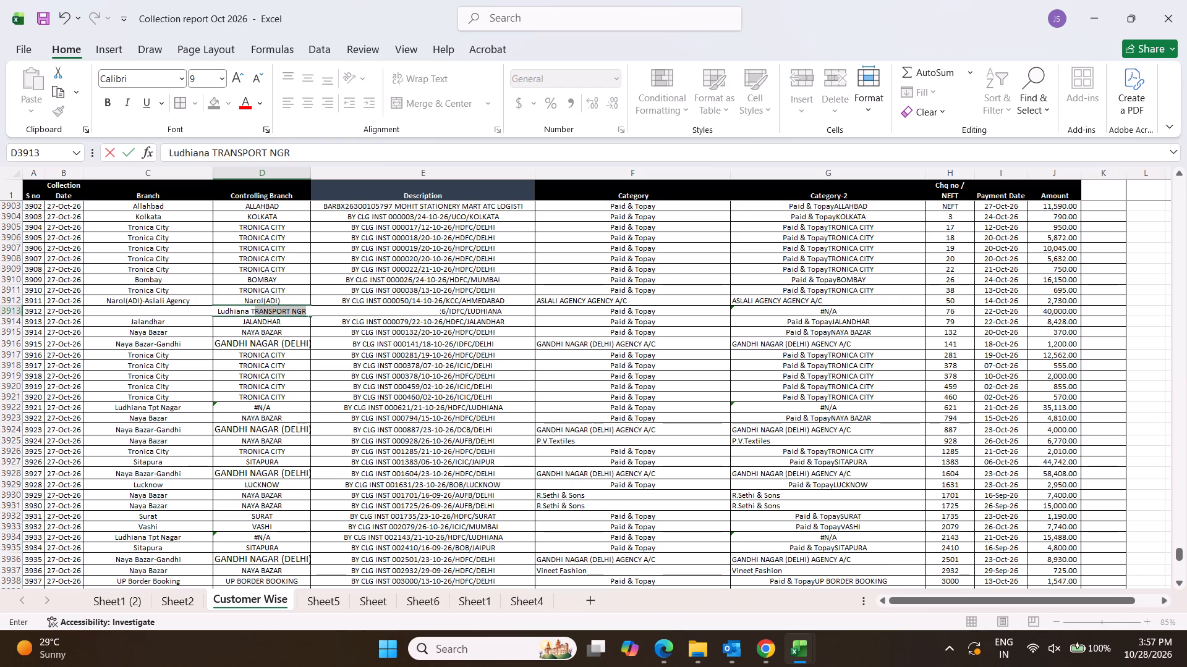
# Enter LUDHIANA TRANSPORT NGR in D3913 and copy it into Branch cell C3913 over Ludhiana Tpt Nagar.
pyautogui.press('Return')
pyautogui.press('Up')
pyautogui.hotkey('ctrl', 'c')
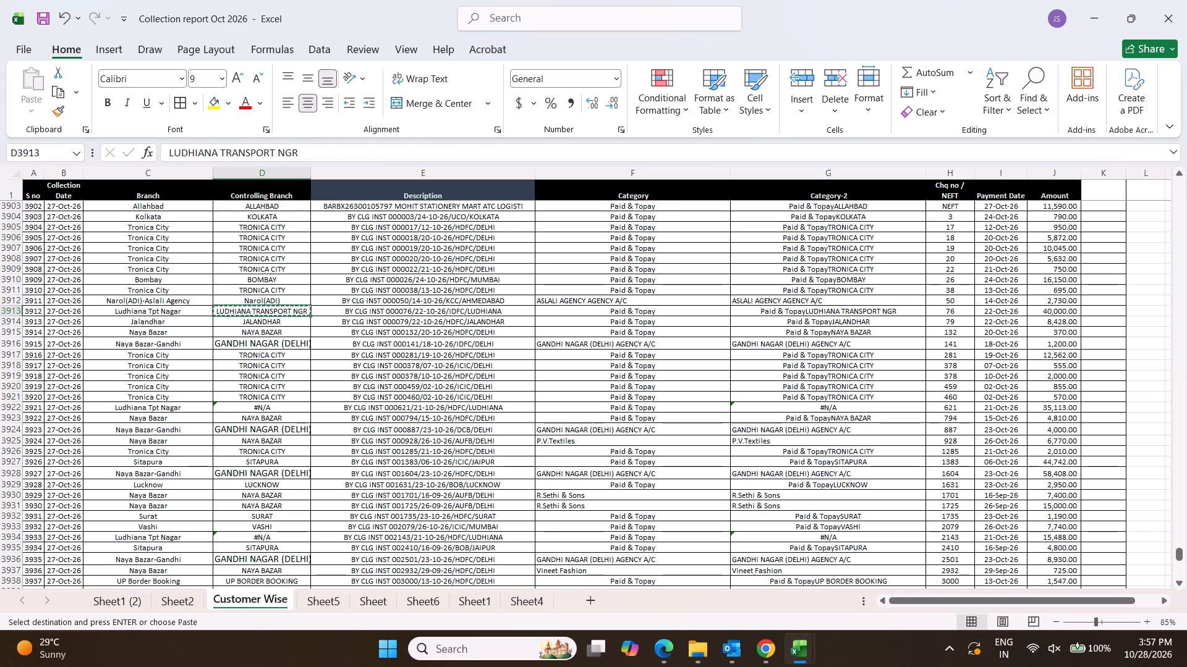
pyautogui.press('Left')
pyautogui.hotkey('ctrl', 'v')
pyautogui.press('Escape')
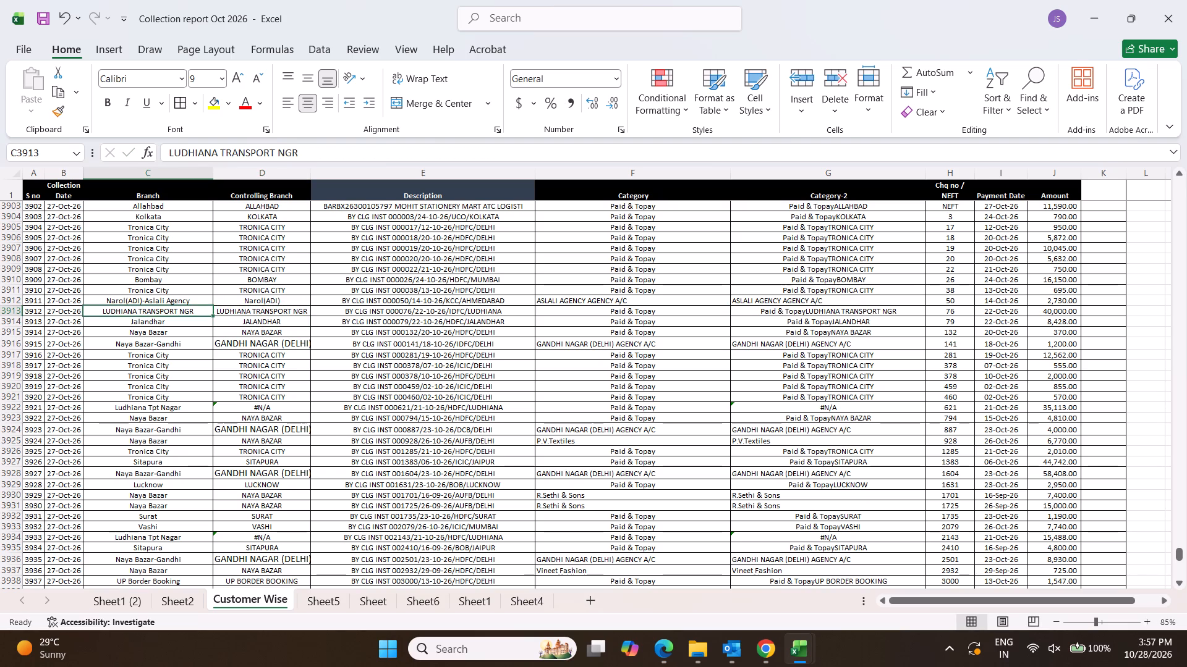
# Copy the VLOOKUP formula from D3911 into Controlling Branch cell D3913 of the LUDHIANA TRANSPORT NGR row.
pyautogui.press('Right')
pyautogui.press('Up')
pyautogui.press('Up')
pyautogui.hotkey('ctrl', 'c')
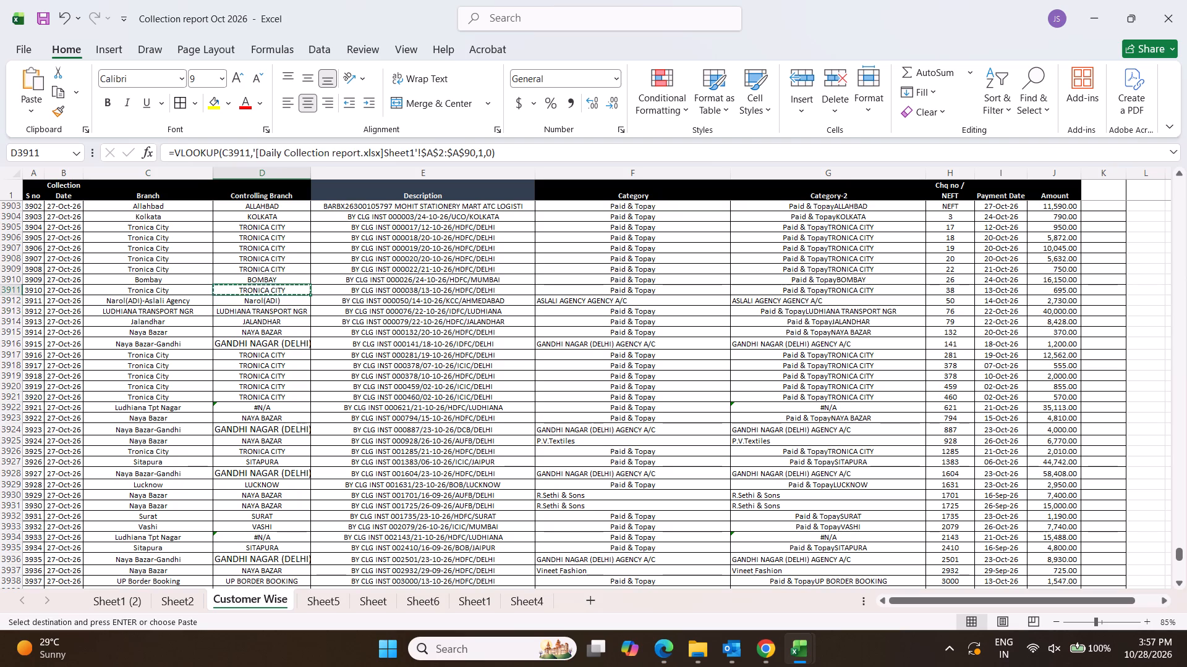
pyautogui.press('Down')
pyautogui.press('Down')
pyautogui.hotkey('ctrl', 'v')
pyautogui.press('Left')
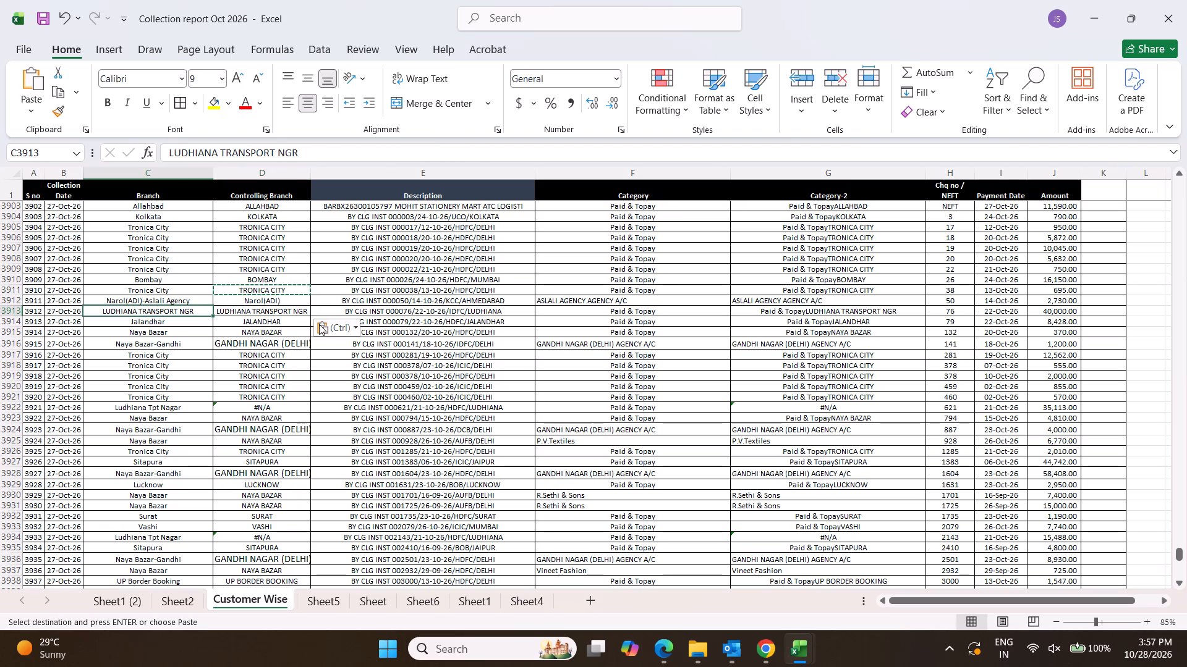
# Copy the Branch and Controlling Branch pair C3913:D3913 down to the next Ludhiana Tpt Nagar row.
pyautogui.hotkey('shift', 'Right')
pyautogui.hotkey('ctrl', 'c')
pyautogui.press('Down')
pyautogui.press('Down')
pyautogui.press('Down')
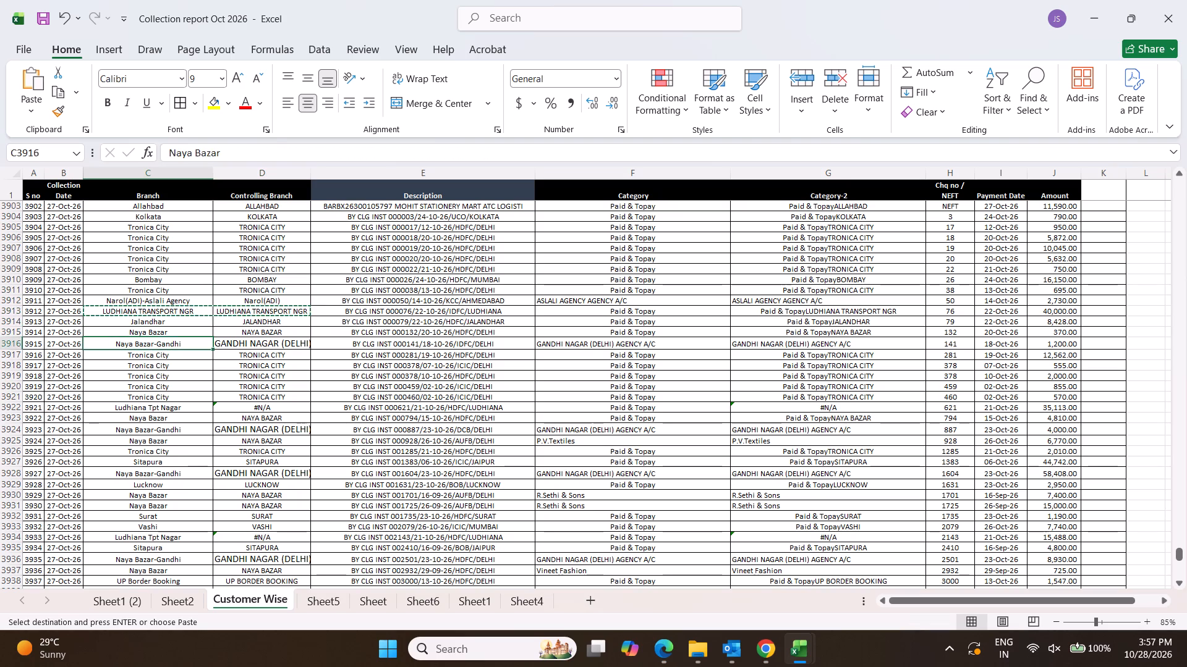
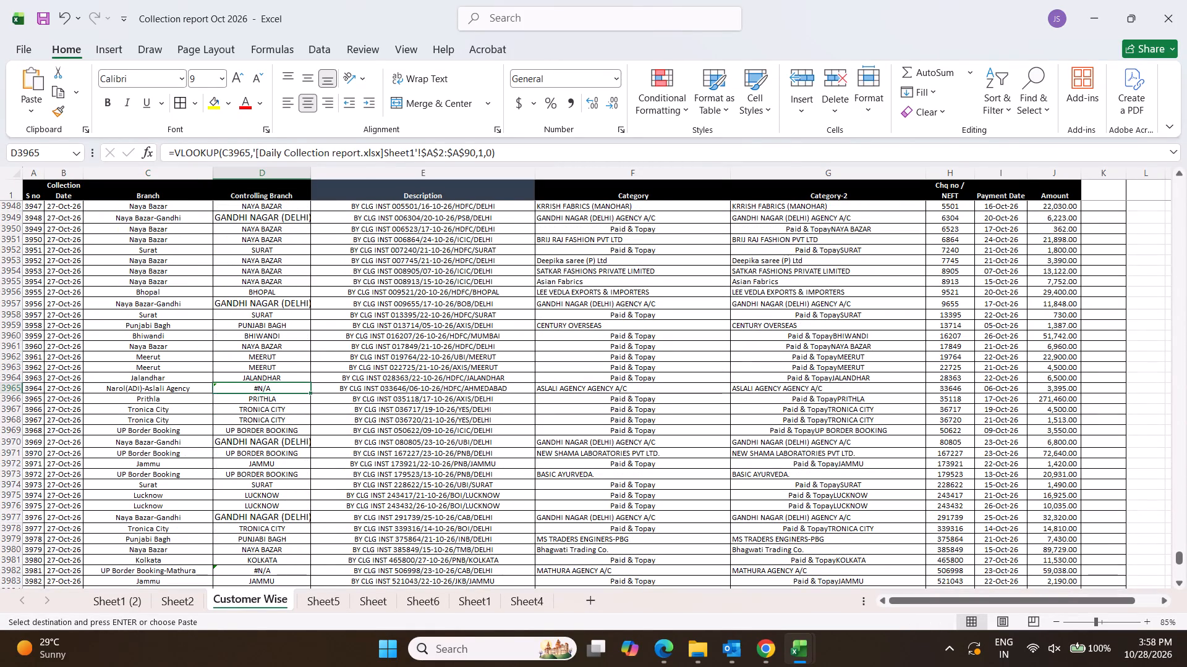
# Paste the copied Controlling Branch Narol(ADI) into D3965 for the Narol(ADI)-Aslali Agency row.
pyautogui.press('Return')
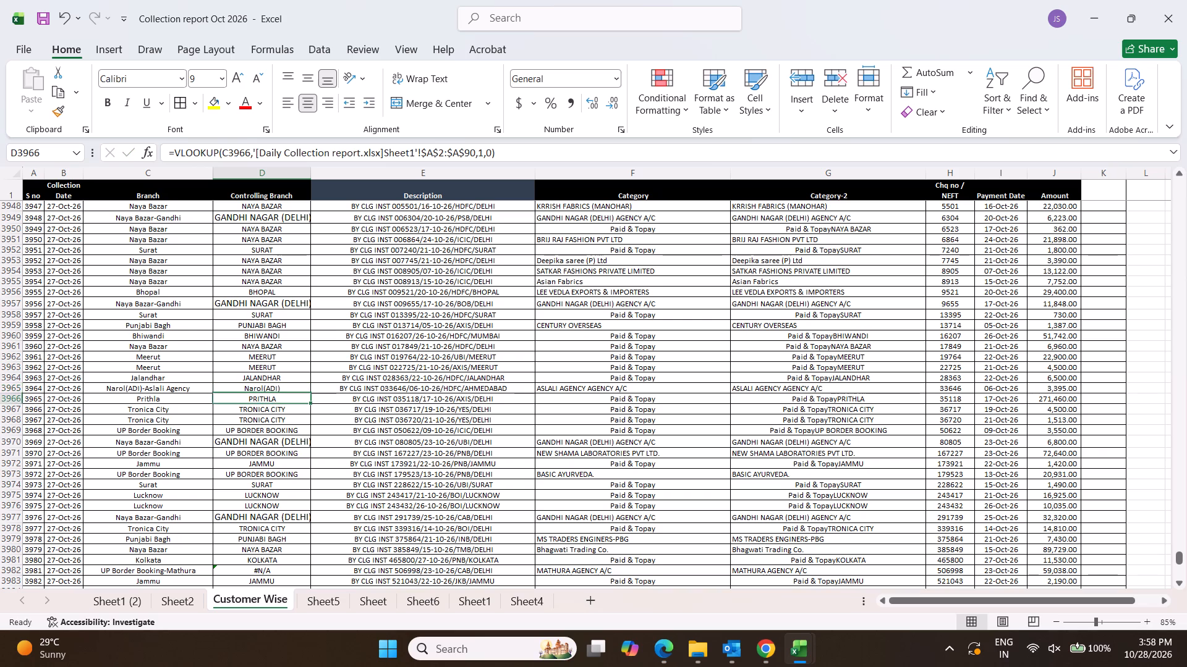
# Enter Controlling Branch UP BORDER BOOKING in D3982 for the UP Border Booking-Mathura row.
pyautogui.scroll(-6, 402, 426)
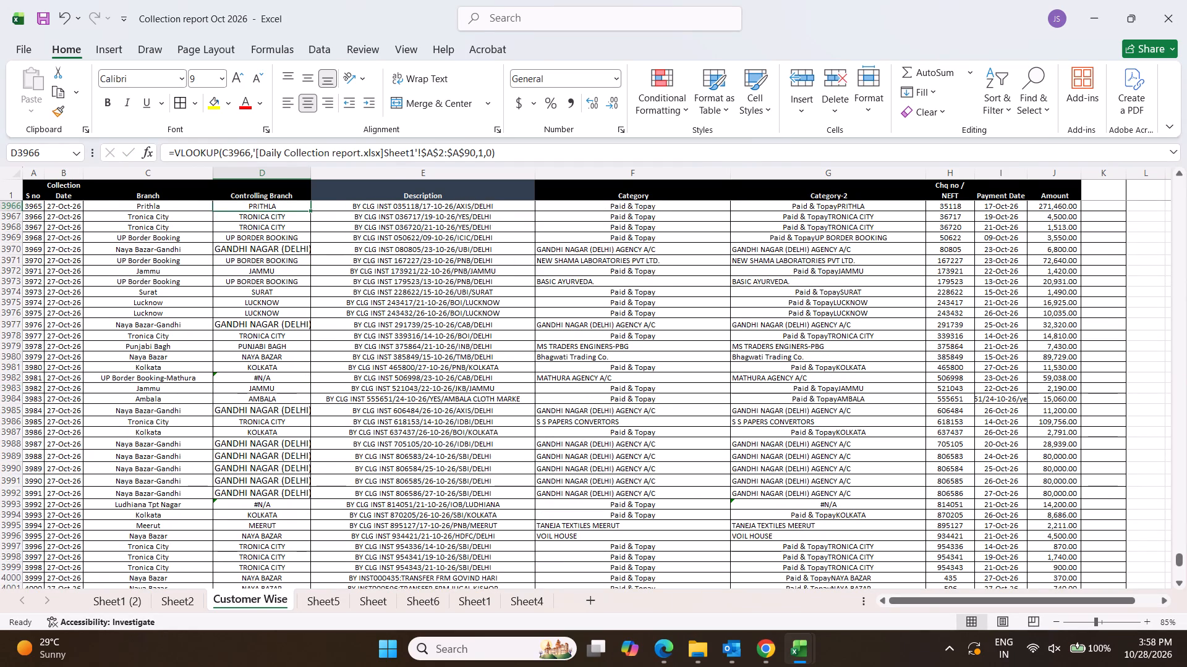
pyautogui.click(237, 377)
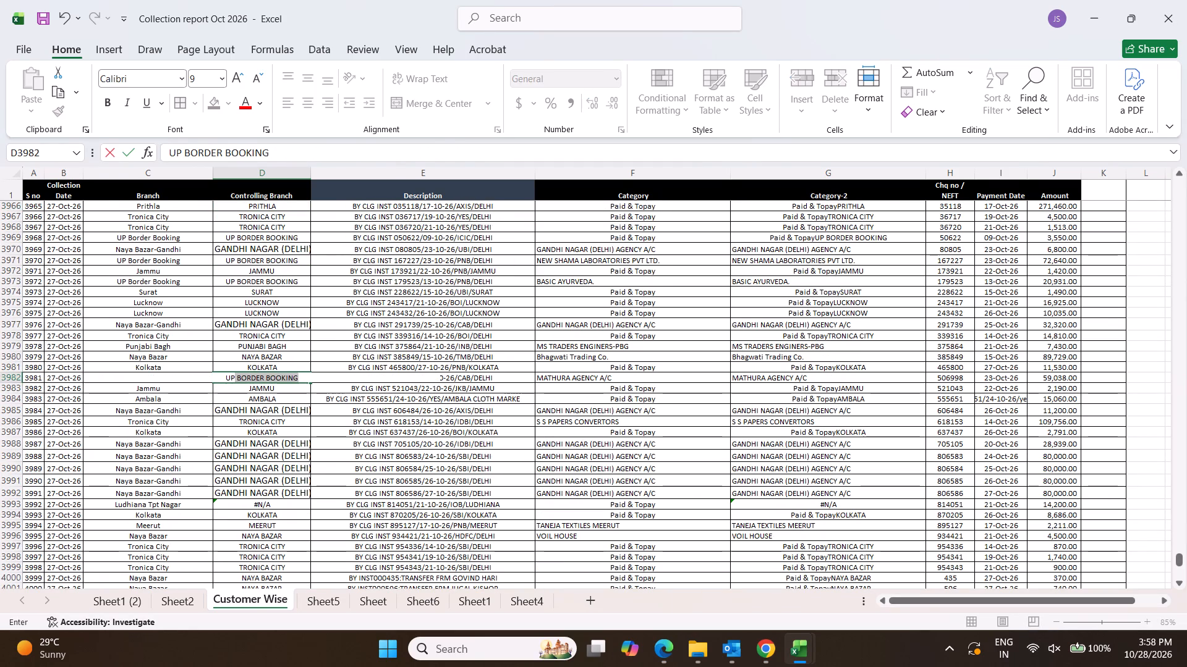
pyautogui.press('Return')
# Replace the Branch Ludhiana Tpt Nagar in C3993 with Ludhiana Transport Ngr.
pyautogui.scroll(-4, 333, 440)
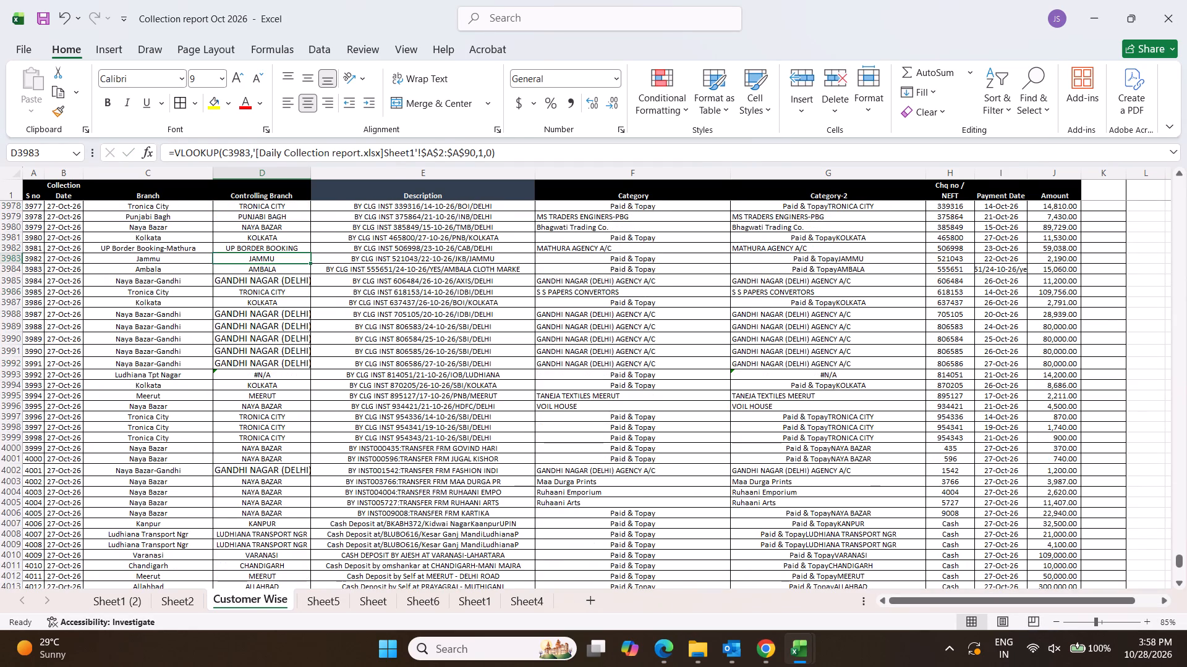
pyautogui.click(158, 378)
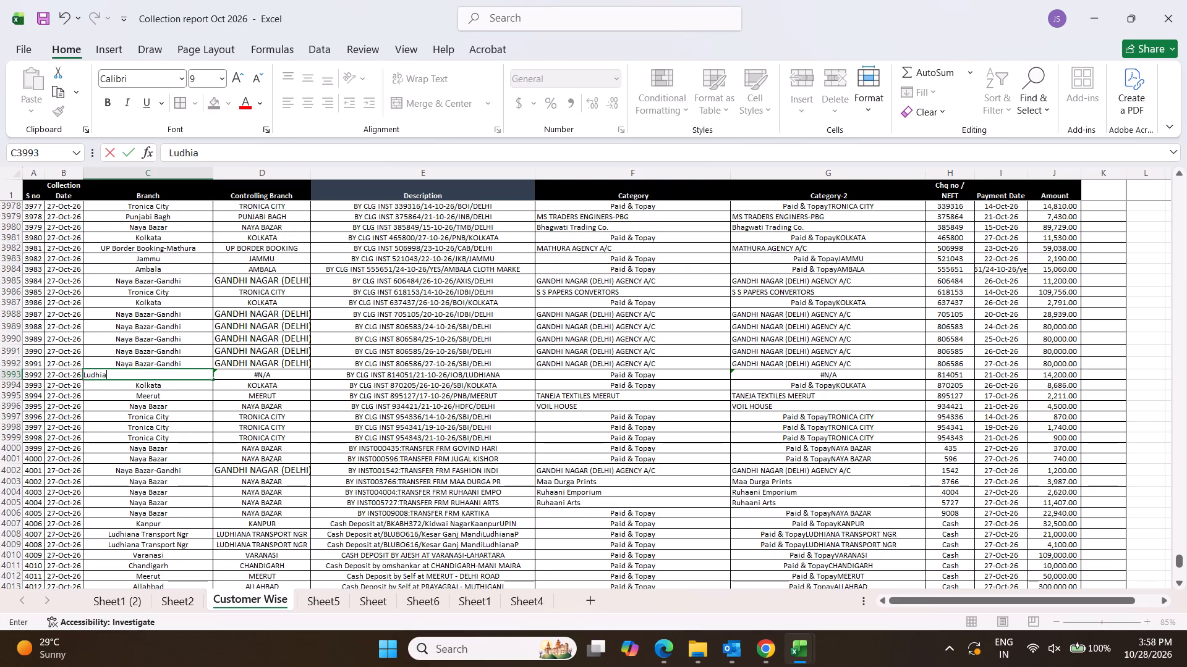
pyautogui.write('na')
pyautogui.press('space')
pyautogui.press('Return')
# Enter Controlling Branch SANJAY GANDHI TPT NAGAR in D4019 for the Sanjay Gandhi Tpt Nagar-Samaipur row.
pyautogui.scroll(-8, 254, 420)
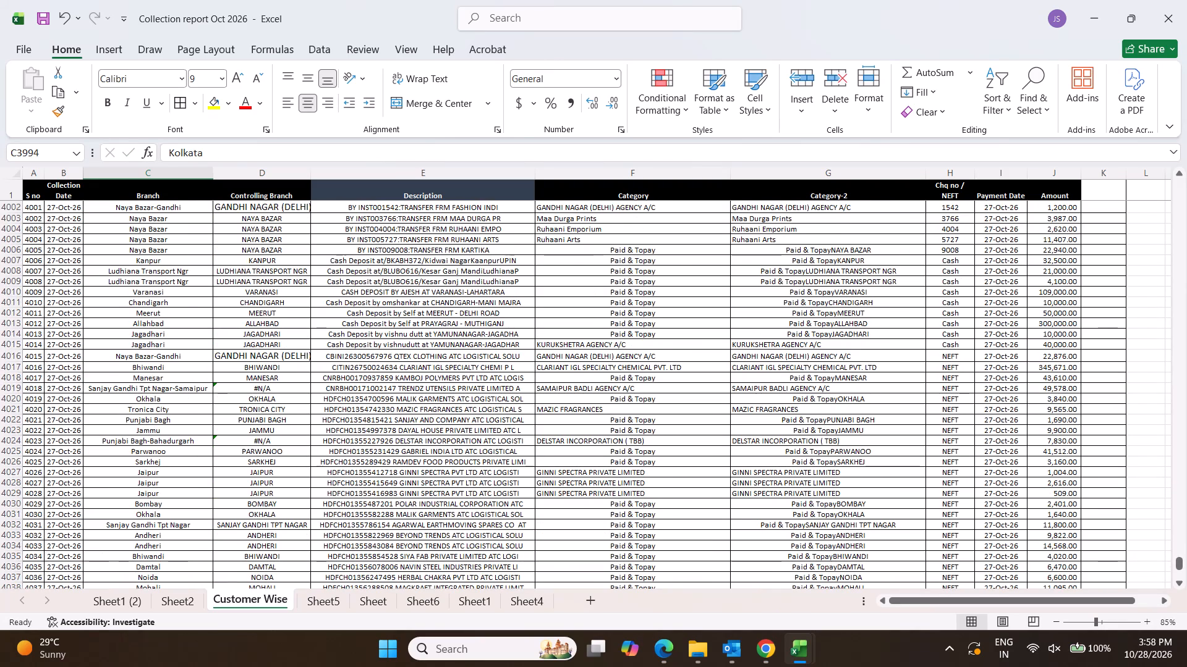
pyautogui.click(158, 392)
pyautogui.click(255, 384)
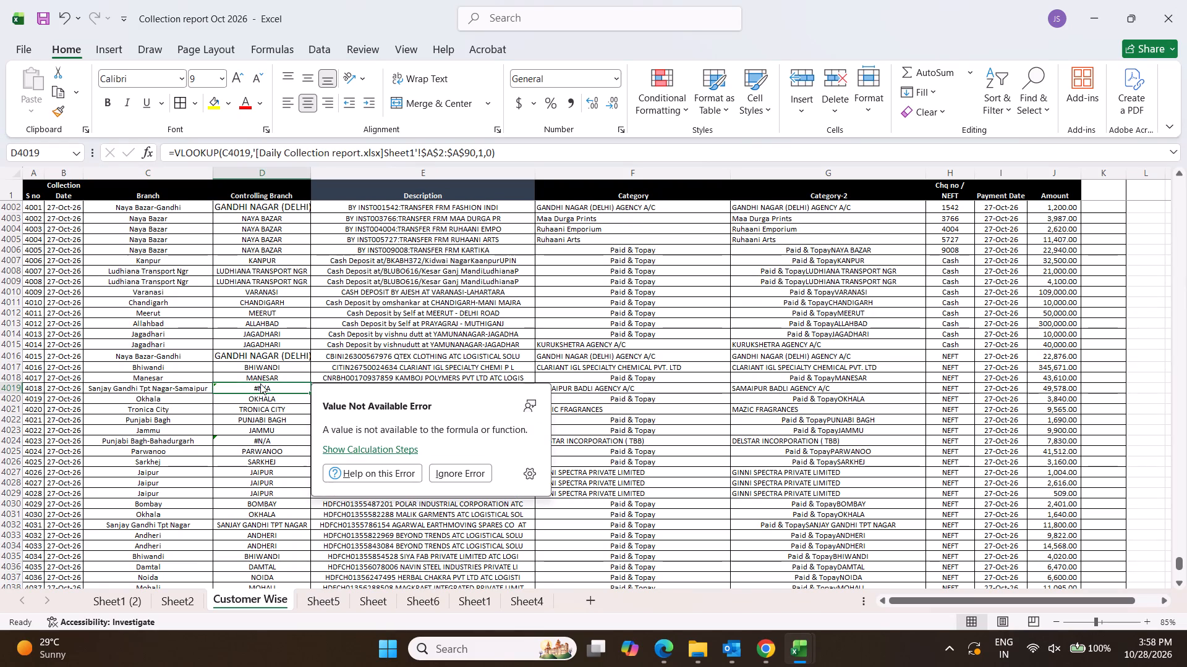
pyautogui.click(260, 384)
pyautogui.click(262, 385)
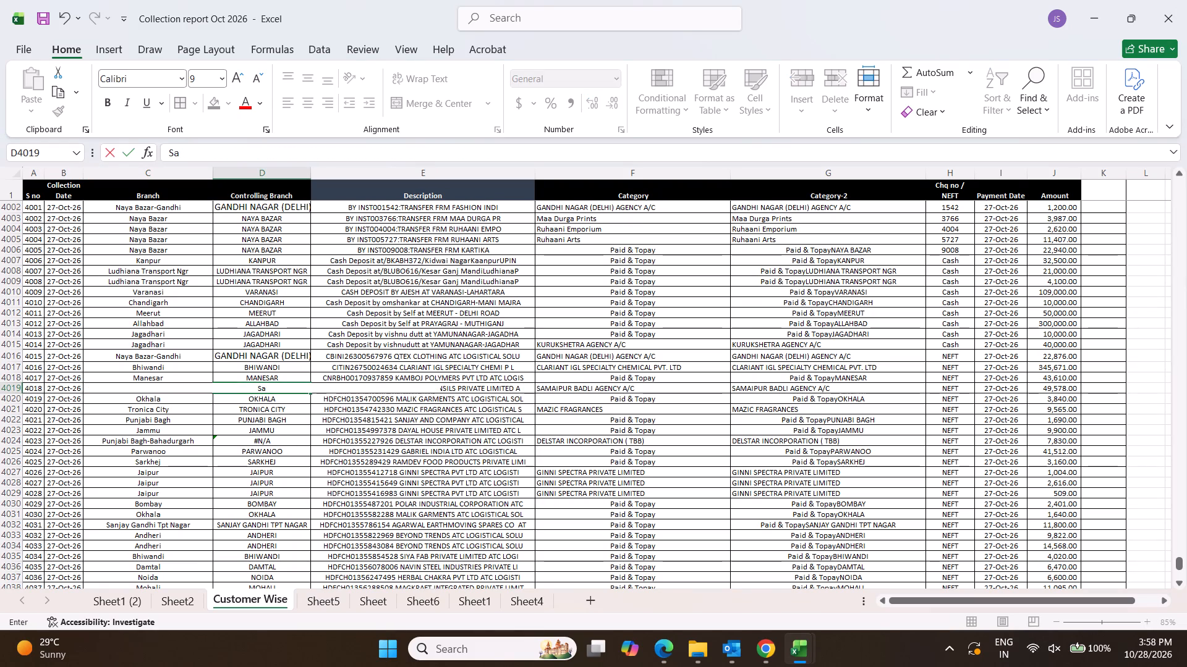
pyautogui.press('Return')
# Enter Controlling Branch PUNJABI BAGH in D4024 for the Punjabi Bagh-Bahadurgarh row.
pyautogui.press('Return')
pyautogui.press('Return')
pyautogui.press('Return')
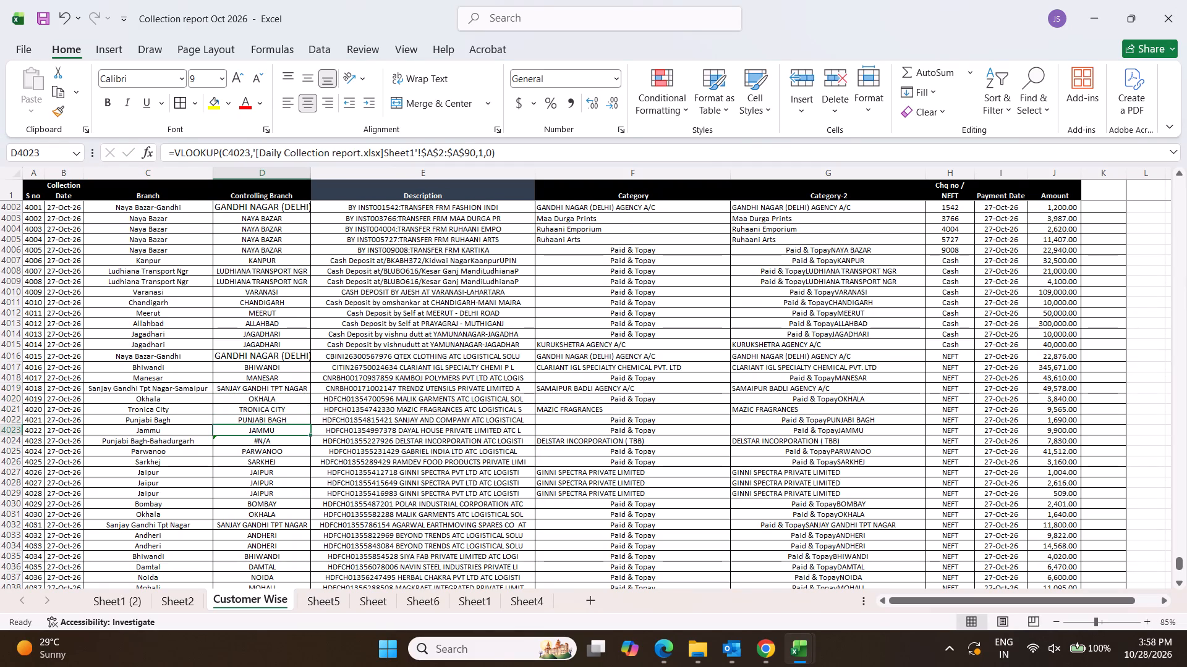
pyautogui.press('Return')
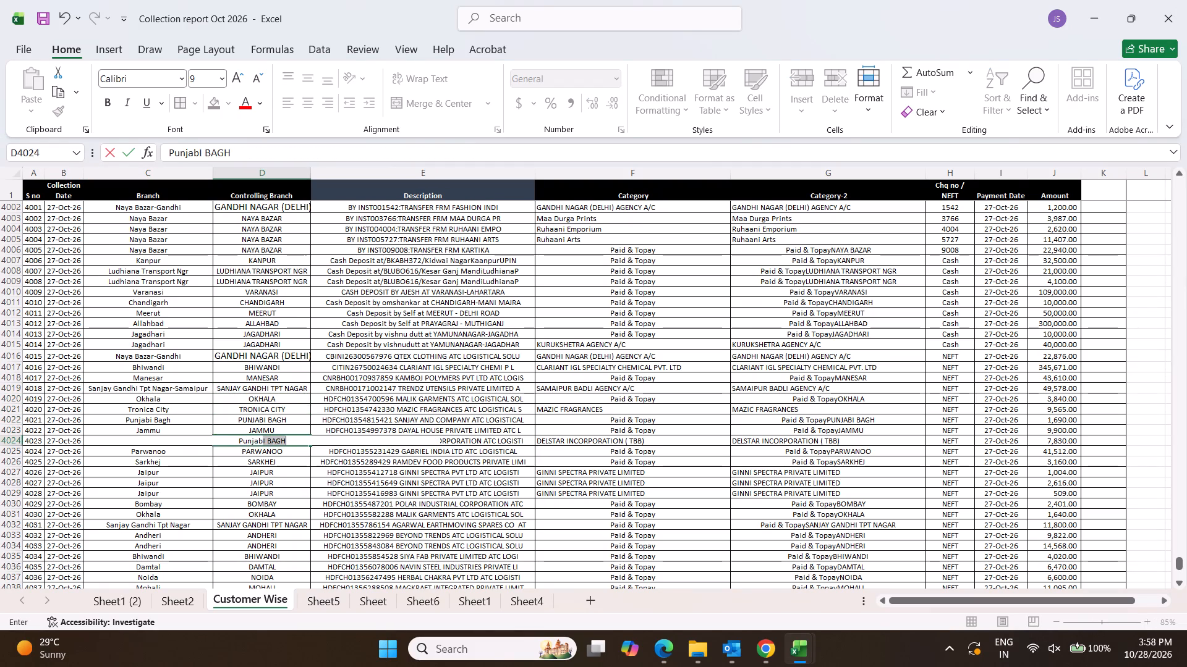
pyautogui.press('Return')
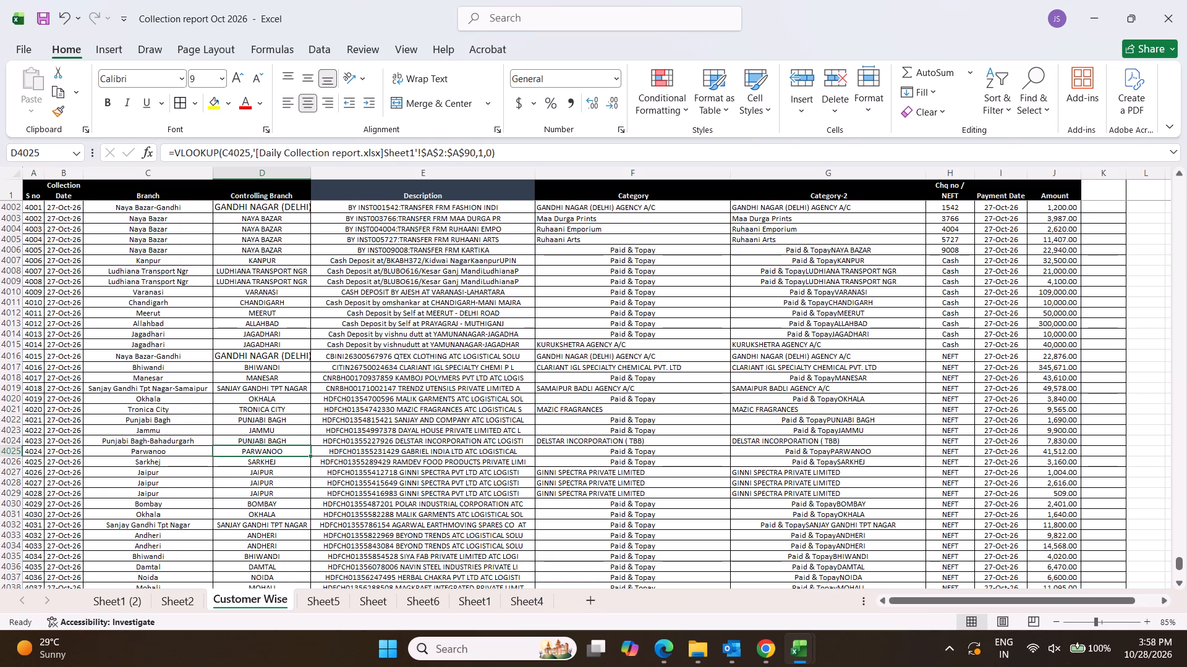
# Replace the Branch Ludhiana Tpt Nagar in C4042 with Ludhiana Transport Ngr.
pyautogui.scroll(-7, 352, 446)
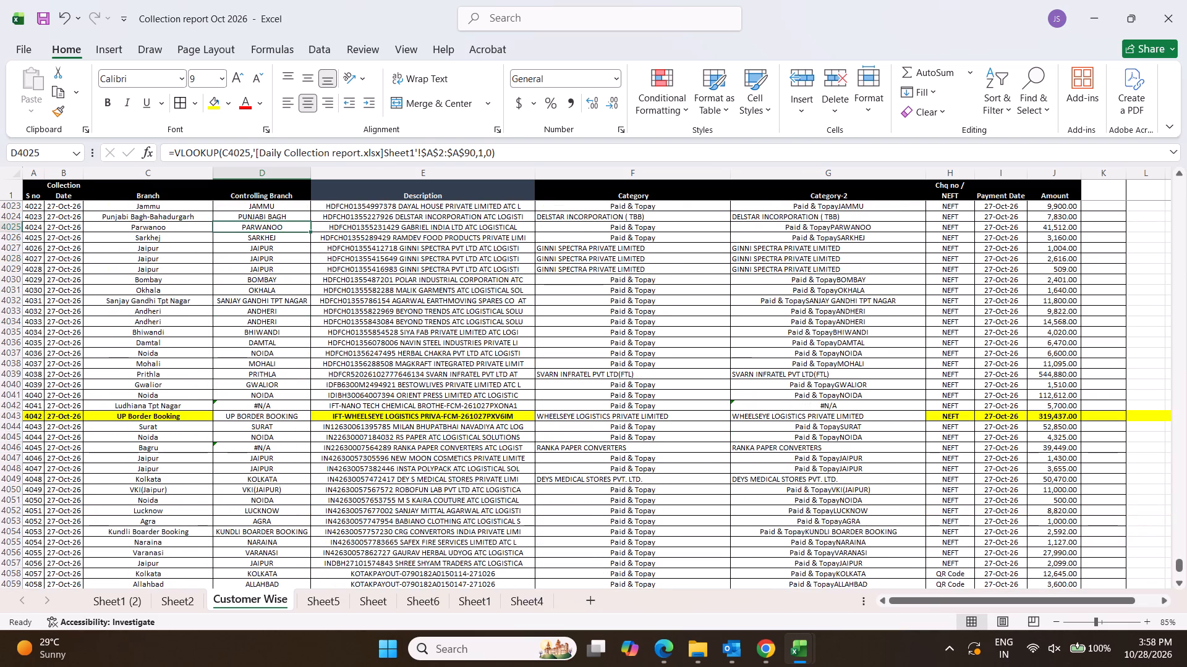
pyautogui.click(184, 409)
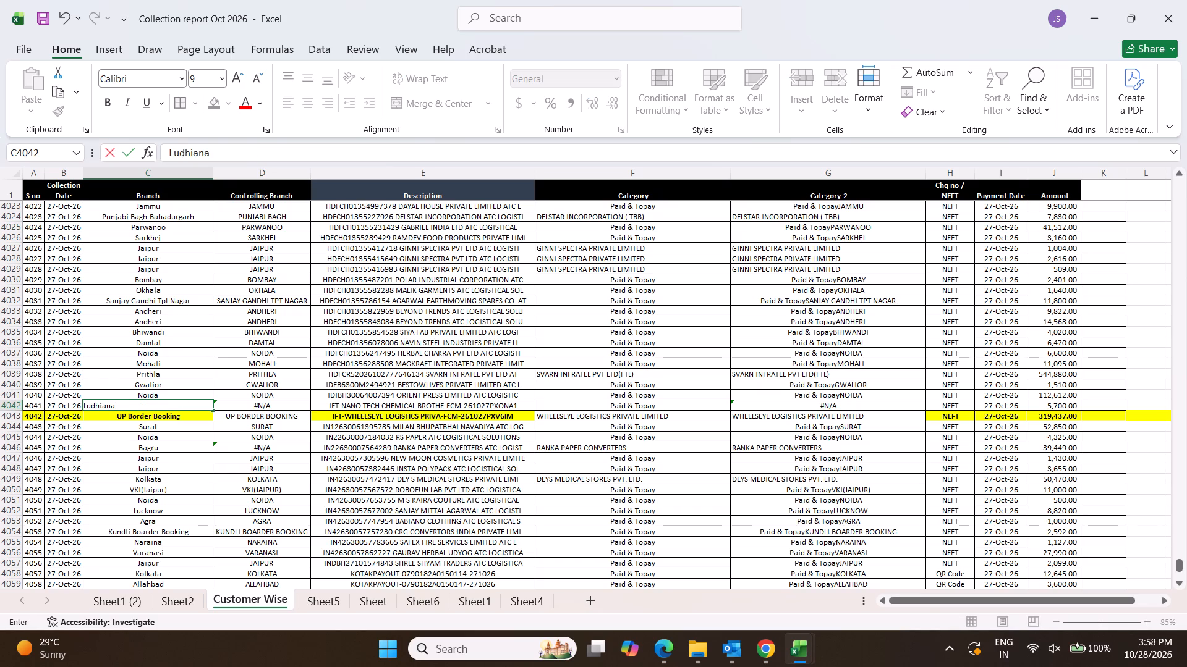
pyautogui.press('Return')
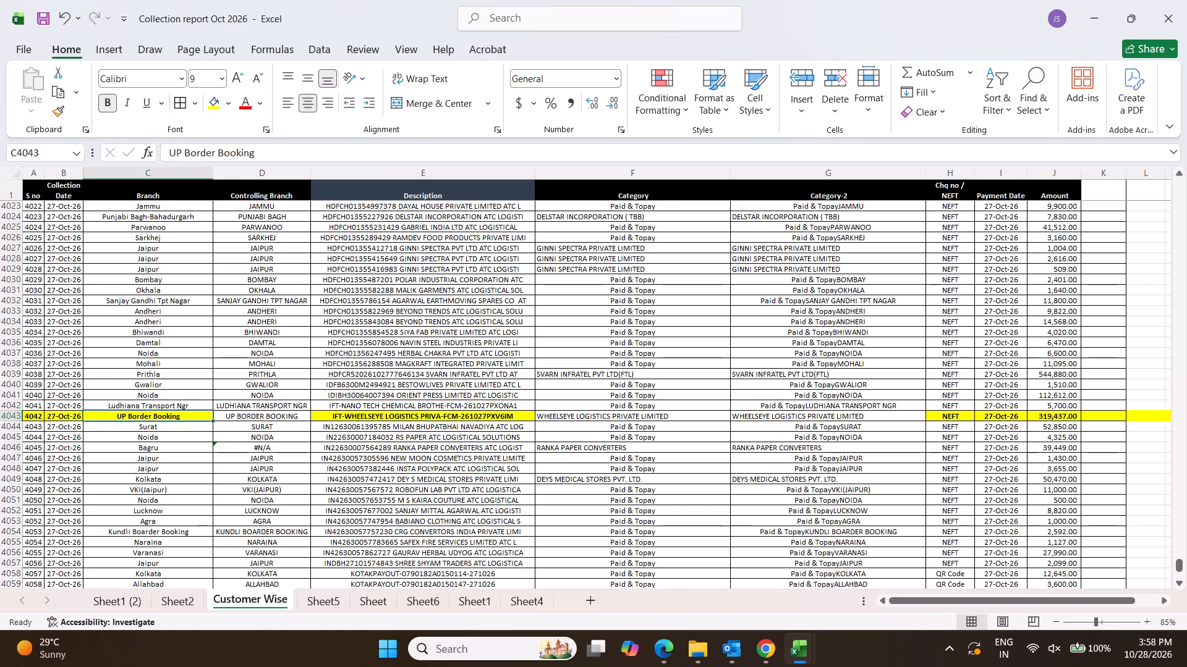
# Select the #N/A Controlling Branch cell D4046 of the Bagru row for correction.
pyautogui.click(160, 449)
pyautogui.click(257, 444)
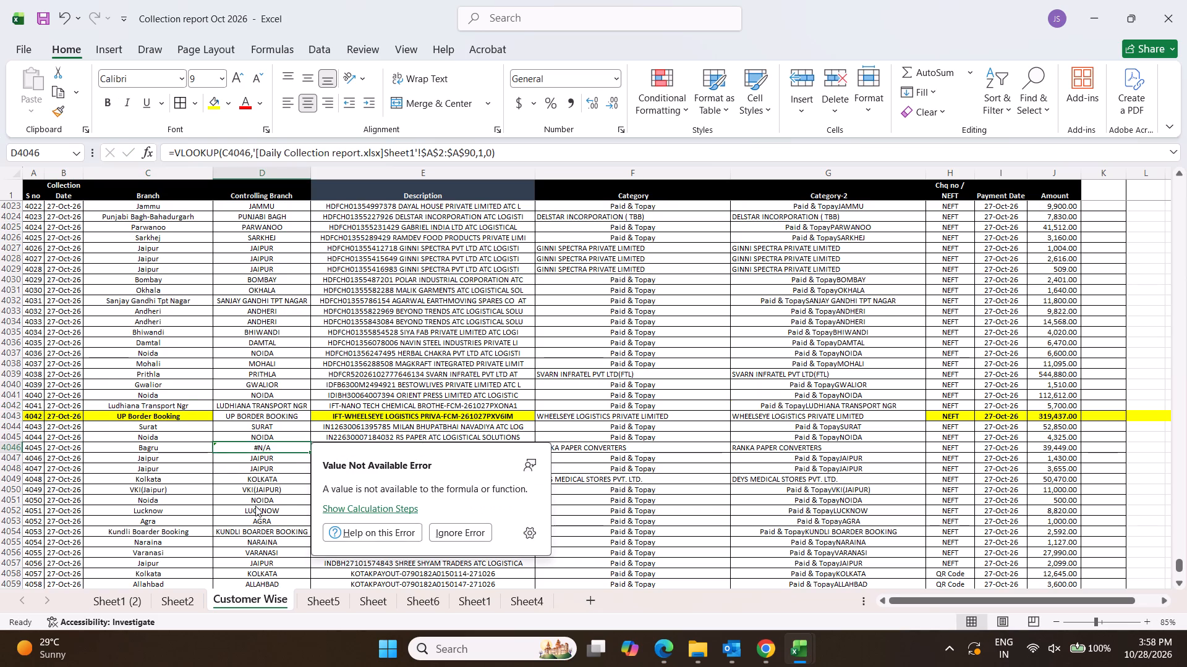
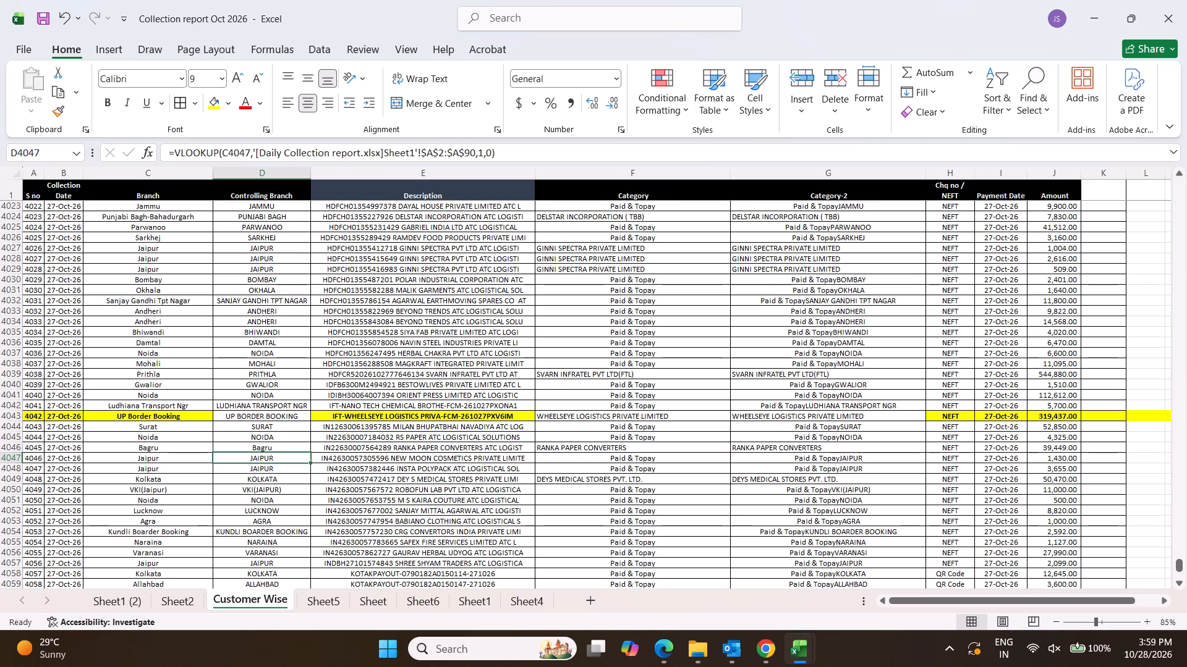
# Enter Controlling Branch LUDHIANA TRANSPORT NGR in D4074 for the Ludhiana Tpt Nagar-patiala row and save the workbook.
pyautogui.scroll(-6, 512, 482)
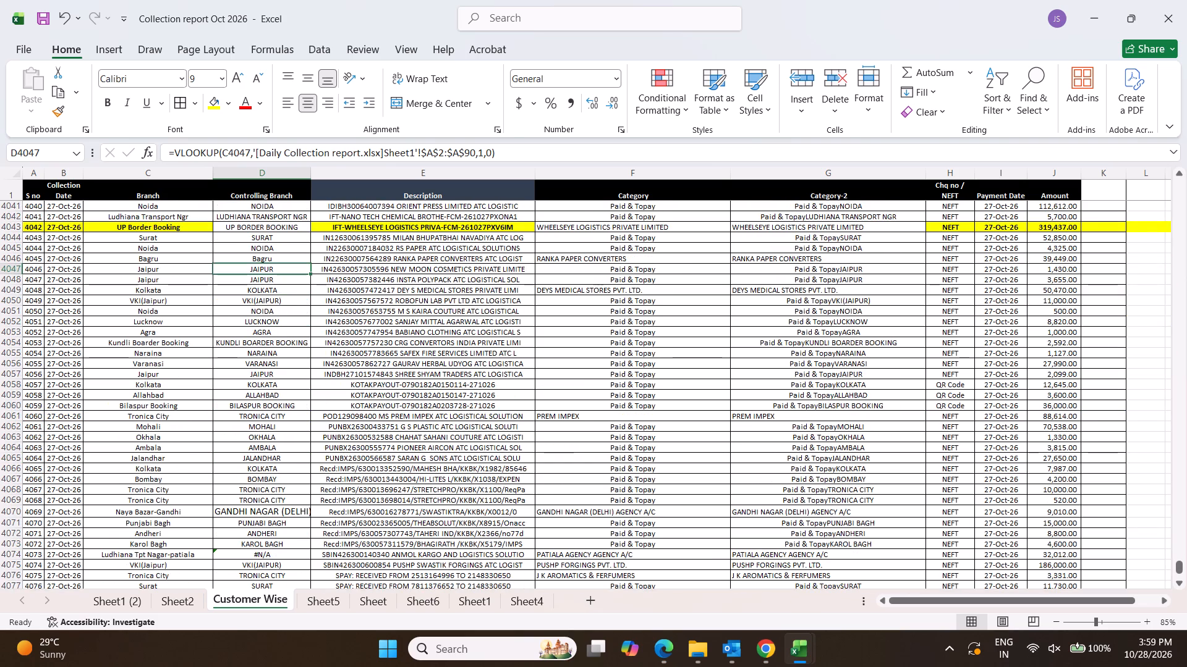
pyautogui.scroll(-6, 412, 472)
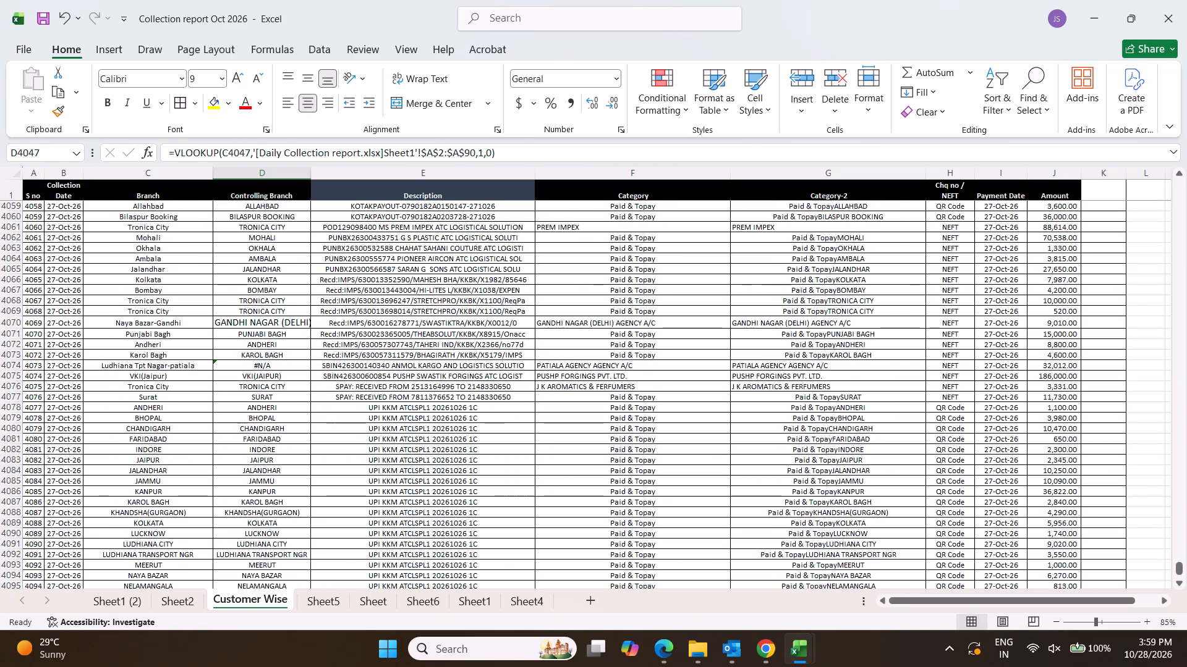
pyautogui.click(198, 369)
pyautogui.click(245, 367)
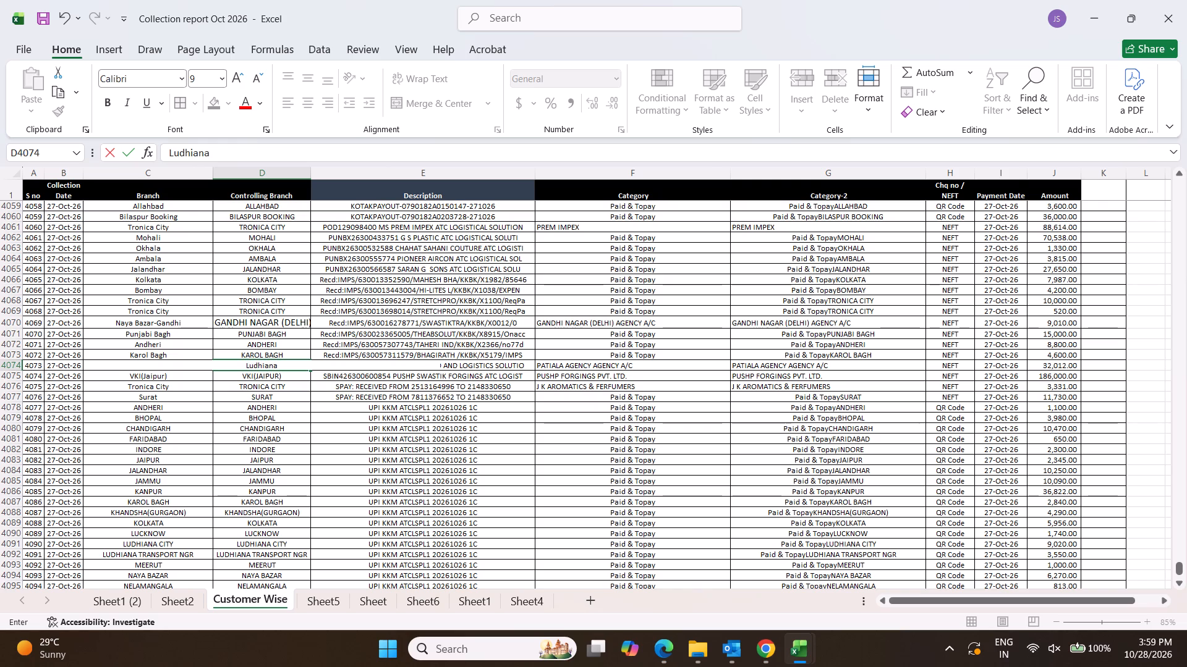
pyautogui.press('Return')
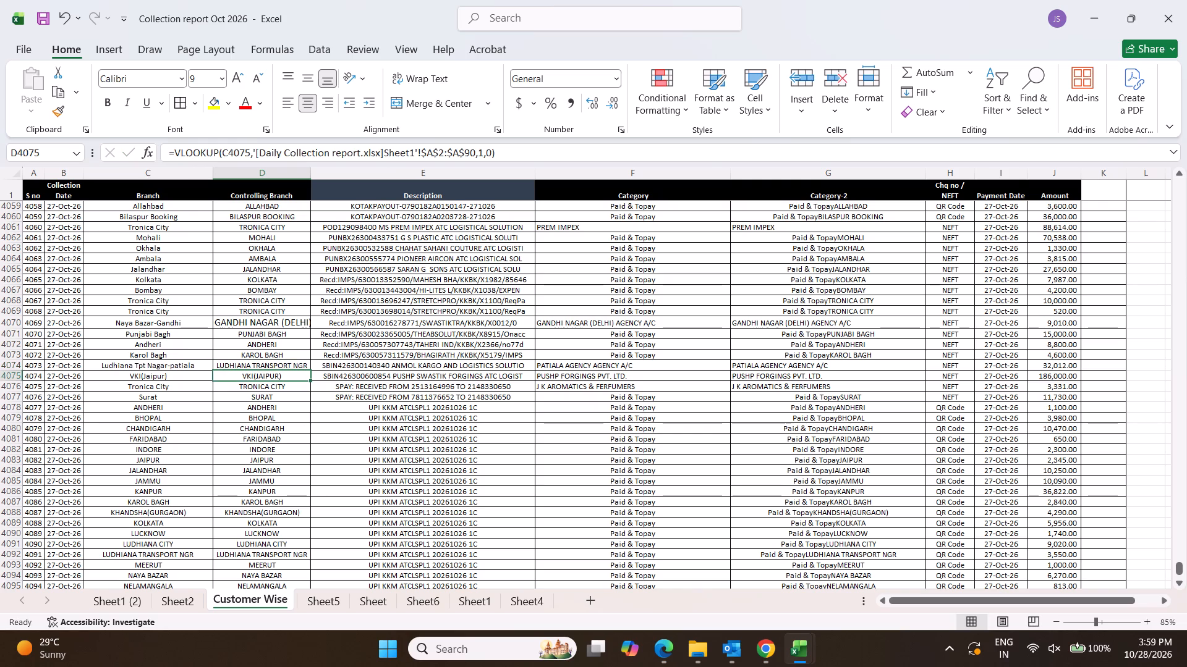
pyautogui.scroll(-8, 380, 440)
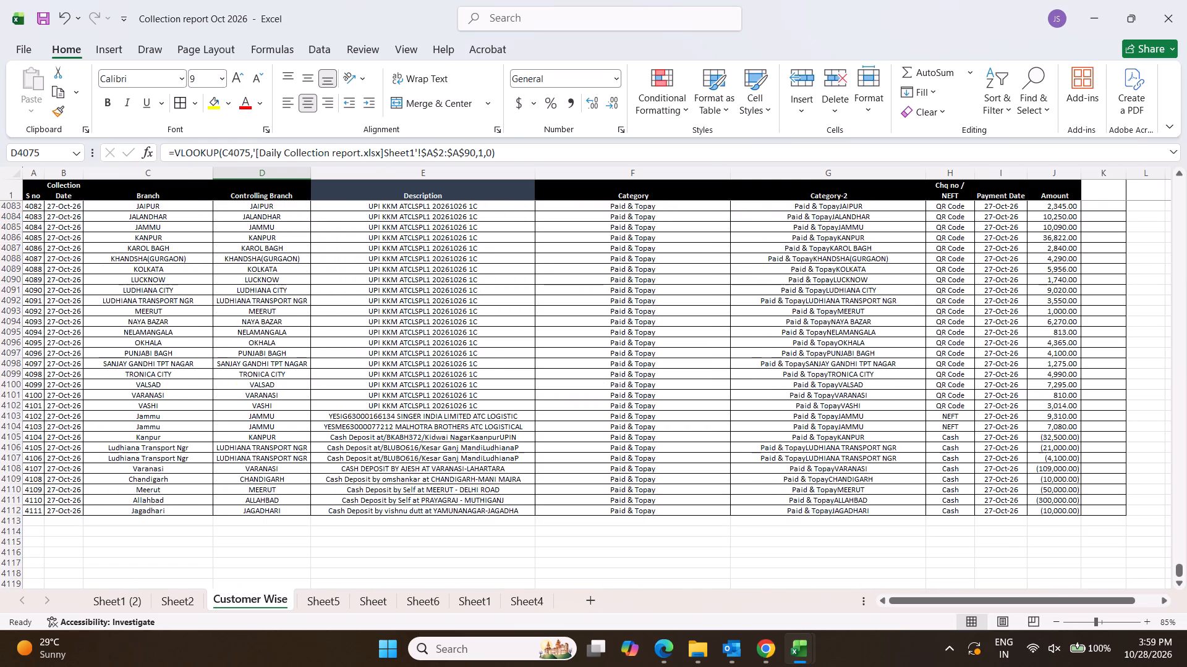
pyautogui.hotkey('ctrl', 's')
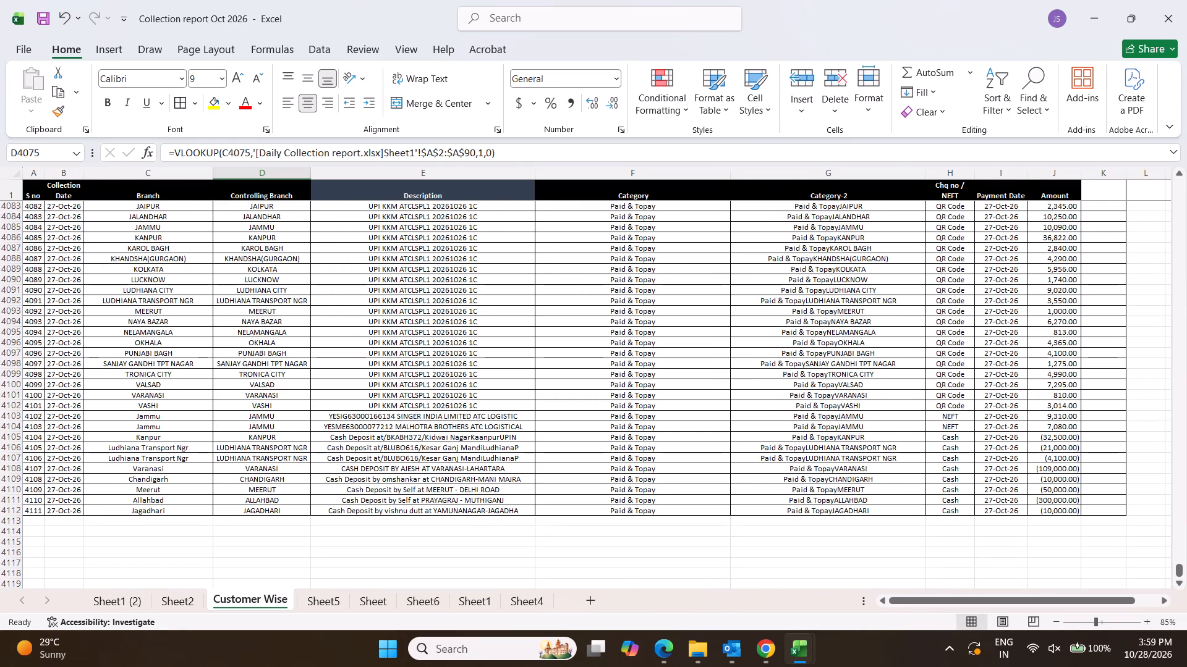
# Replace the formulas in the whole Controlling Branch column D with their values using Paste Special, and save the workbook.
pyautogui.click(446, 438)
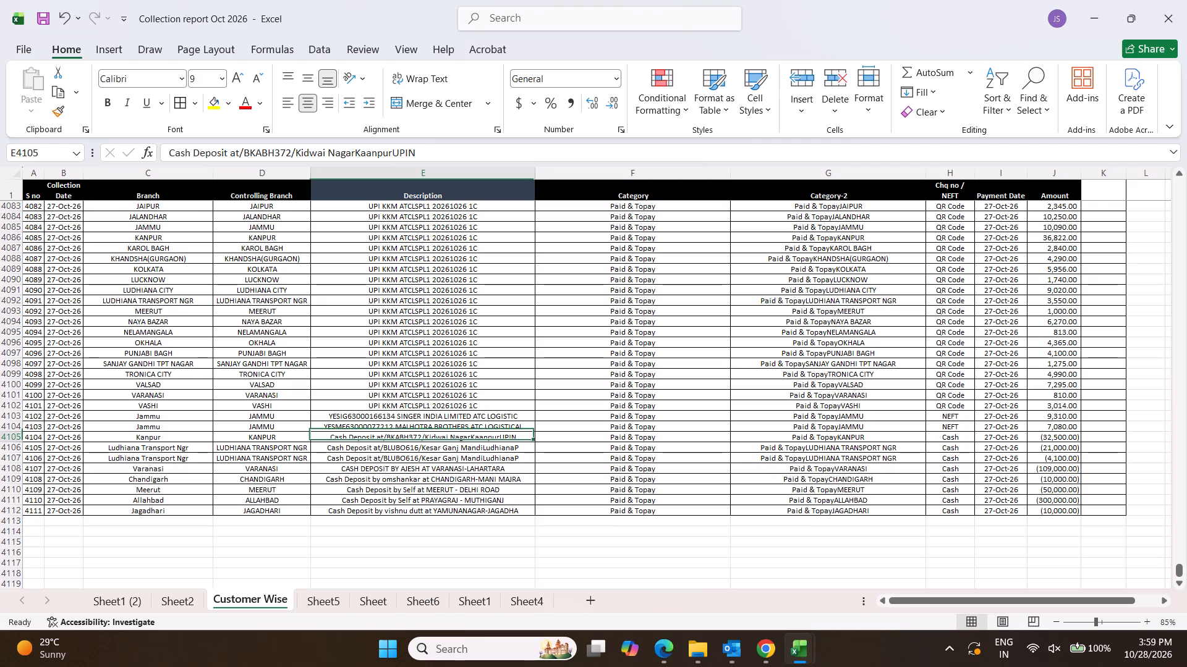
pyautogui.click(275, 175)
pyautogui.hotkey('ctrl', 'c')
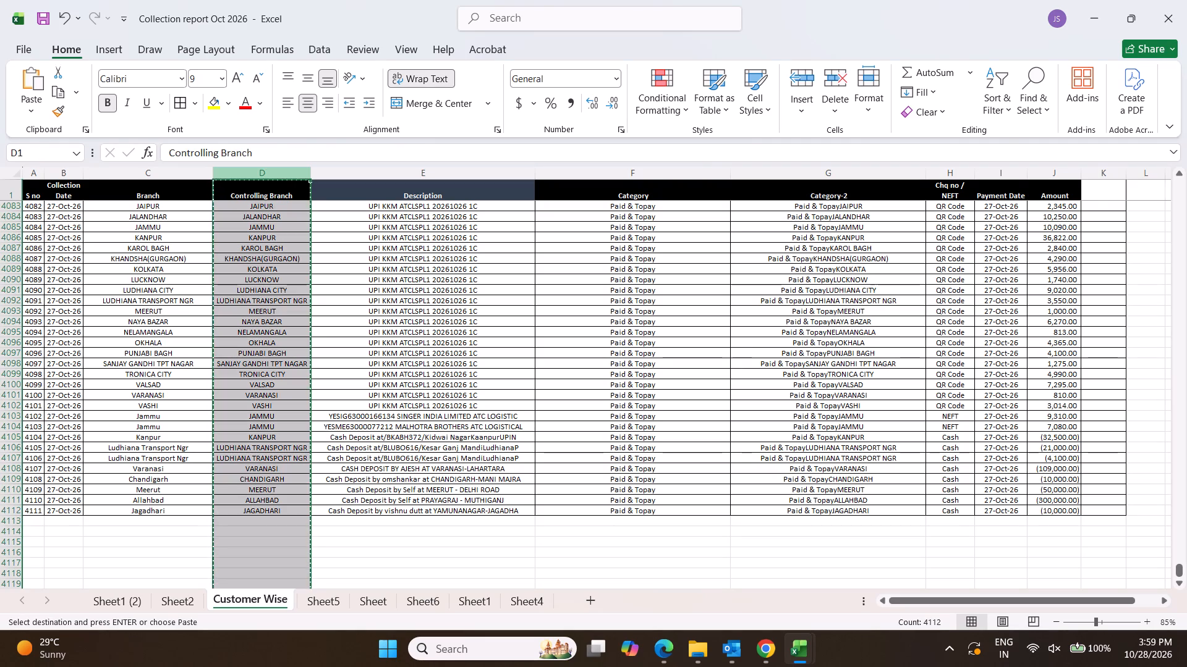
pyautogui.rightClick(266, 175)
pyautogui.click(342, 308)
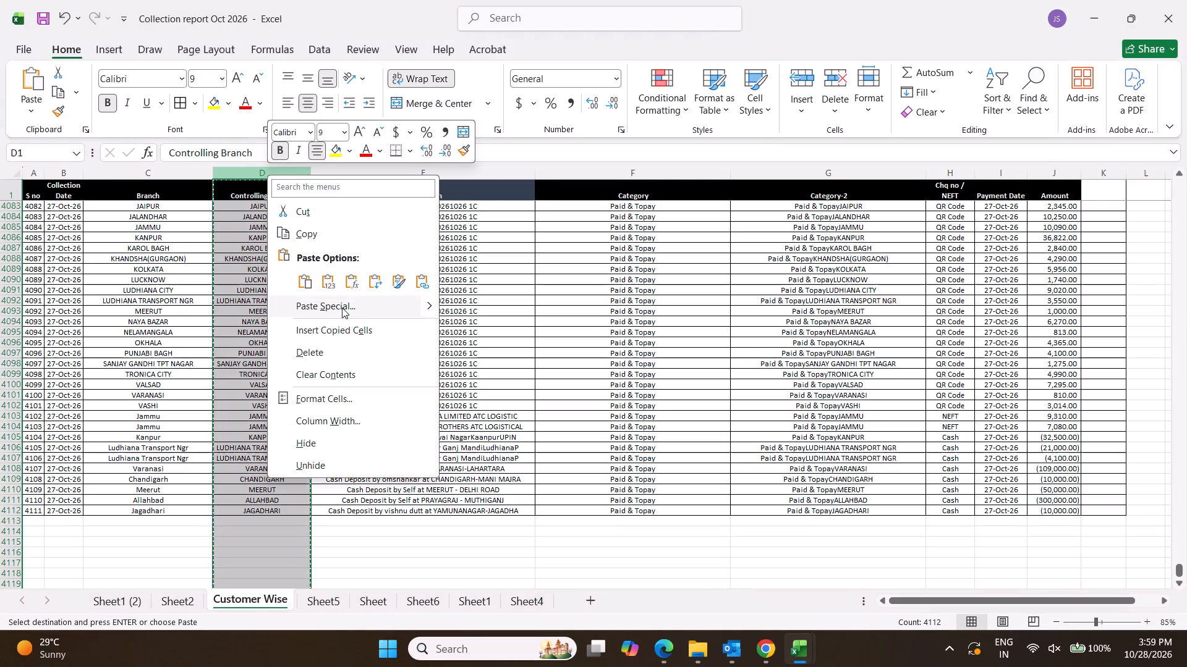
pyautogui.click(198, 272)
pyautogui.click(446, 455)
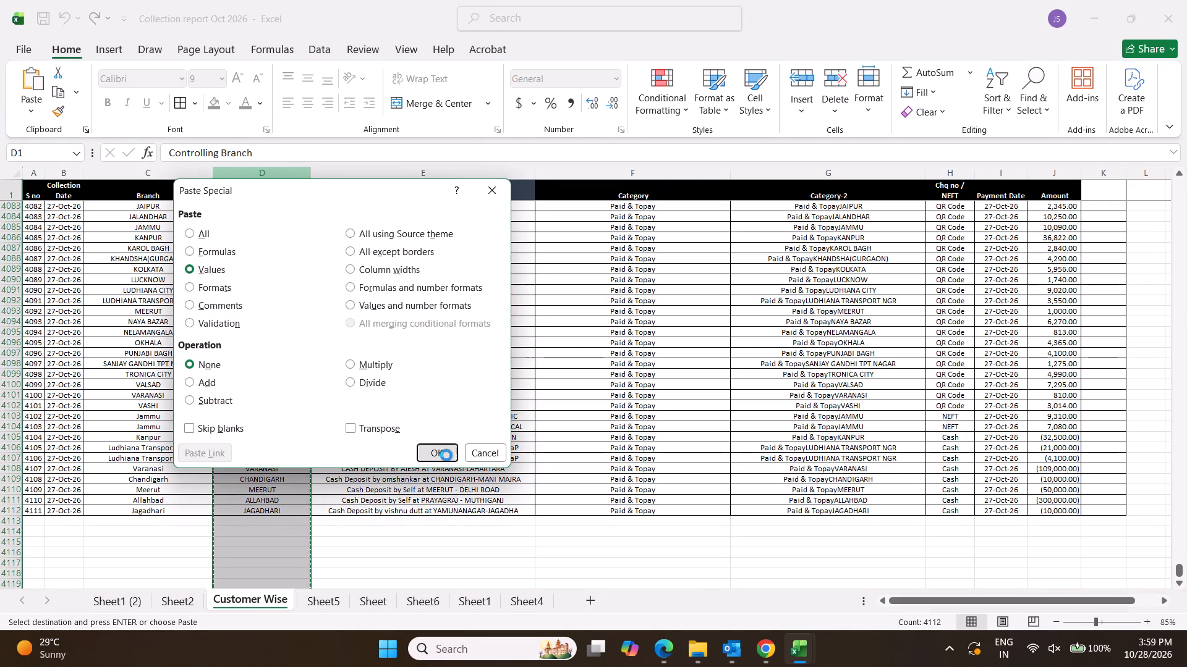
pyautogui.hotkey('ctrl', 's')
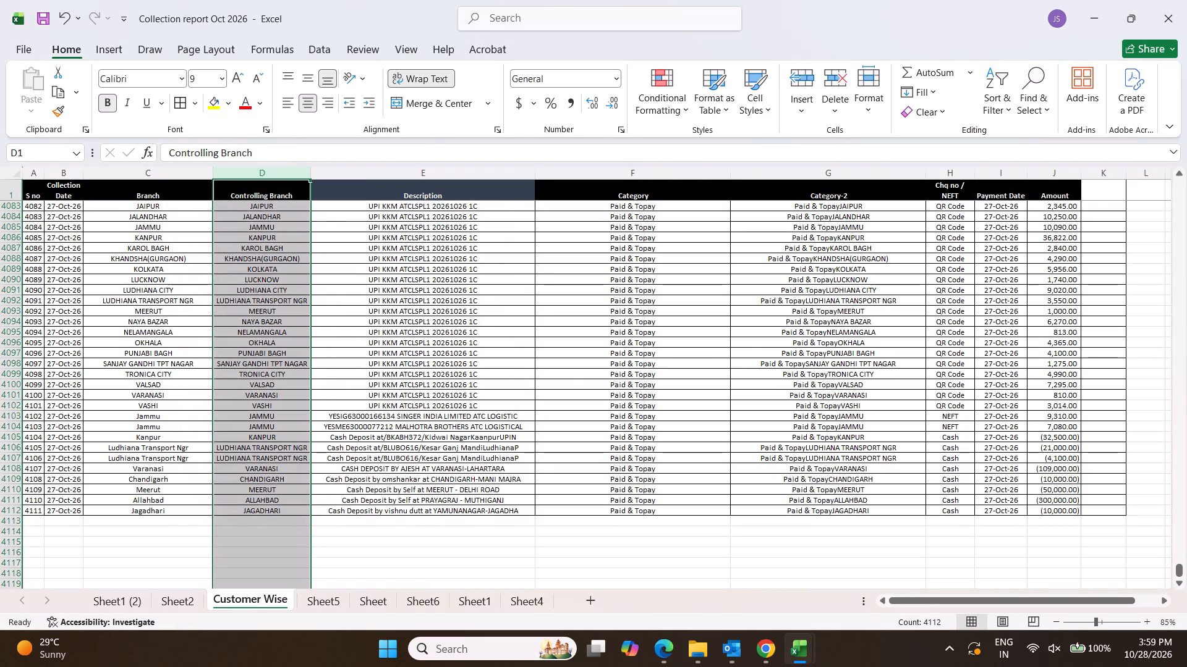
pyautogui.hotkey('ctrl', 's')
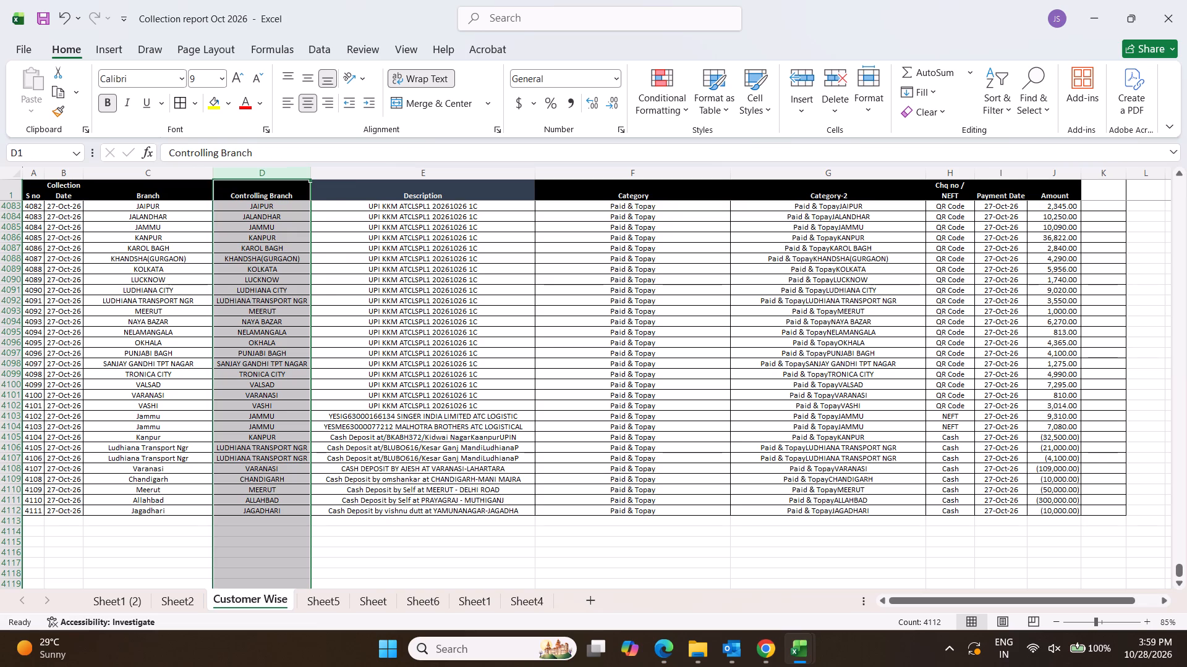
pyautogui.click(465, 435)
pyautogui.hotkey('ctrl', 's')
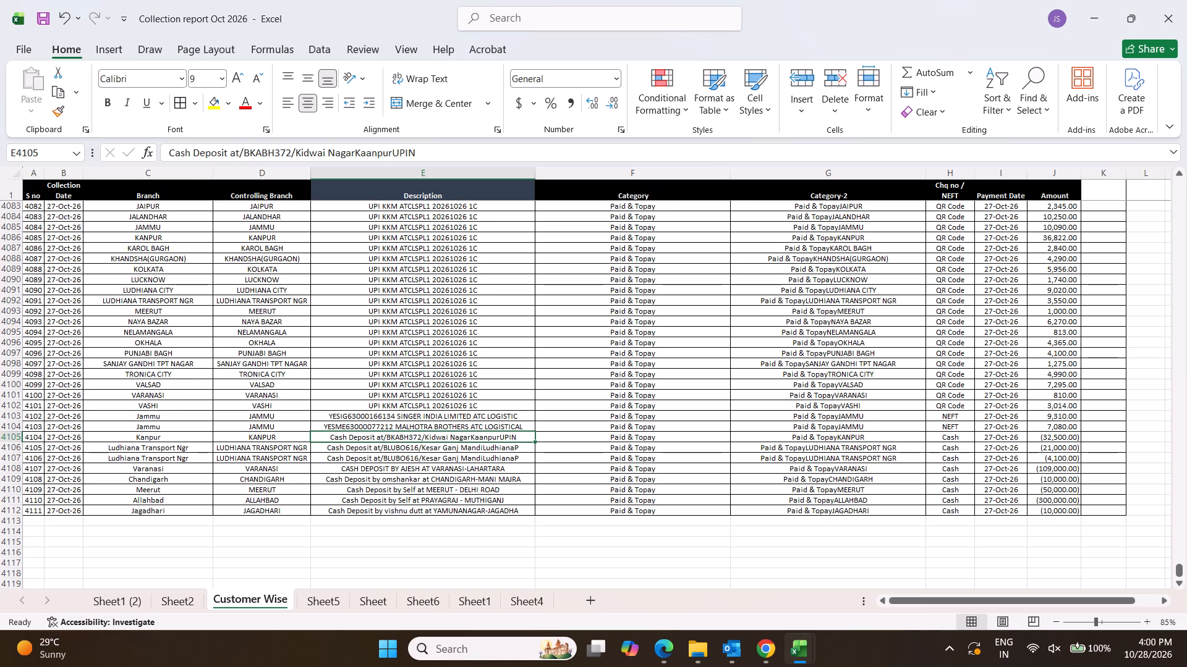
# Paste the Controlling Branch column D over itself as values once more and save the workbook.
pyautogui.click(269, 173)
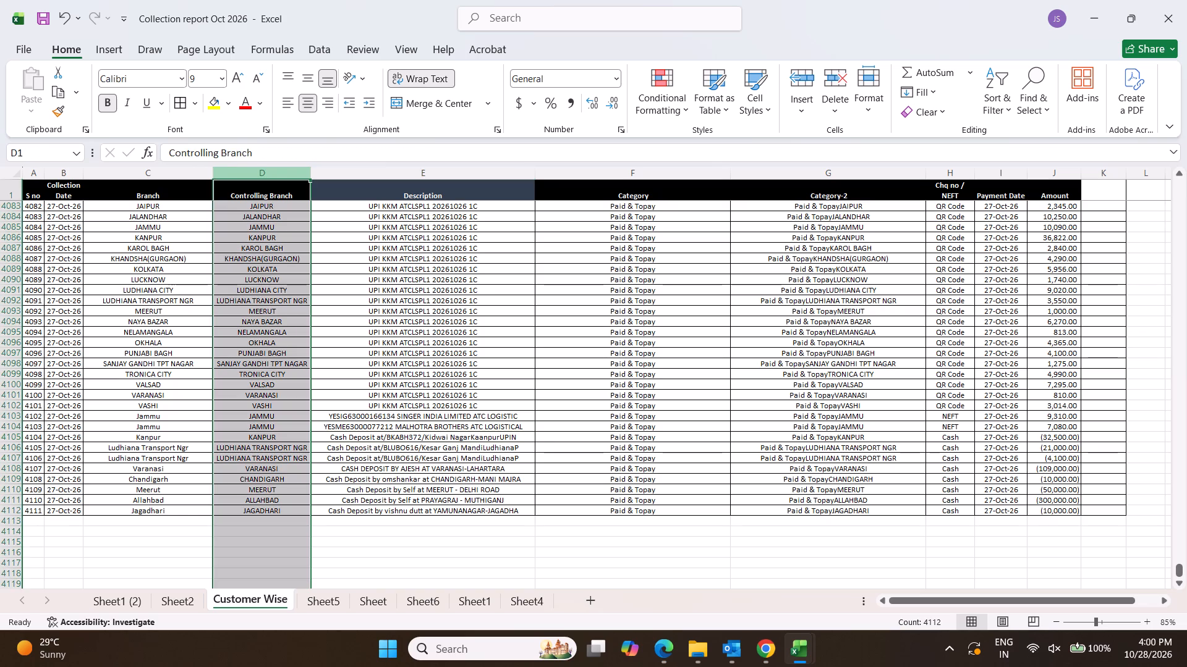
pyautogui.hotkey('ctrl', 'c')
pyautogui.rightClick(269, 173)
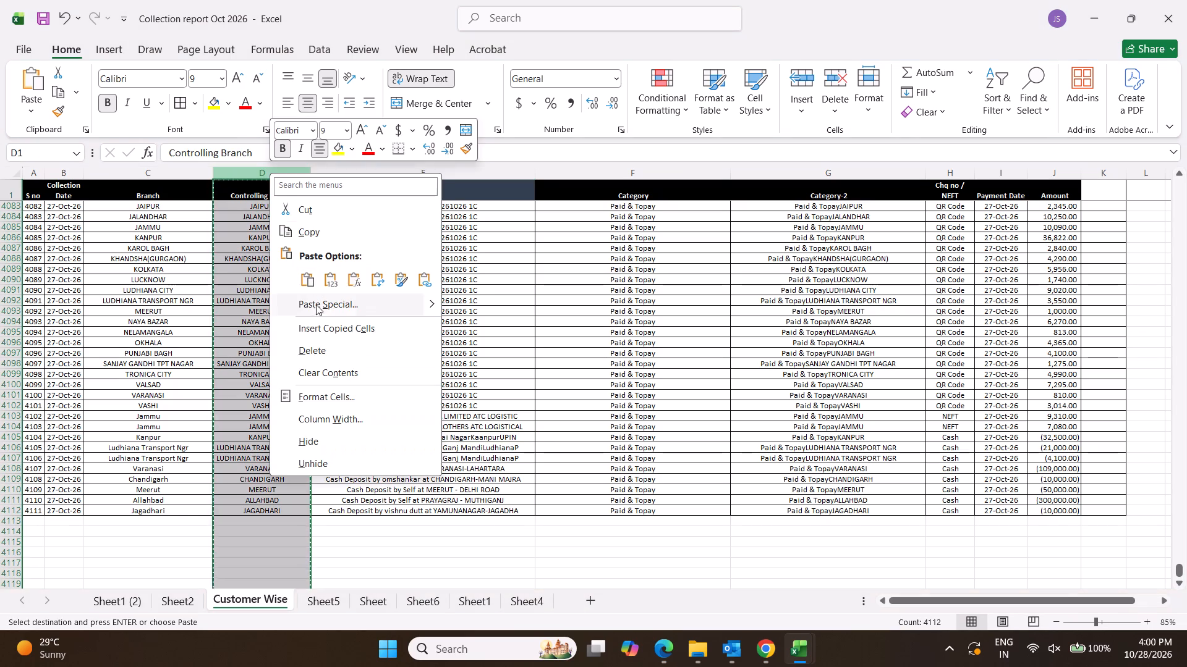
pyautogui.click(320, 308)
pyautogui.click(196, 273)
pyautogui.click(420, 448)
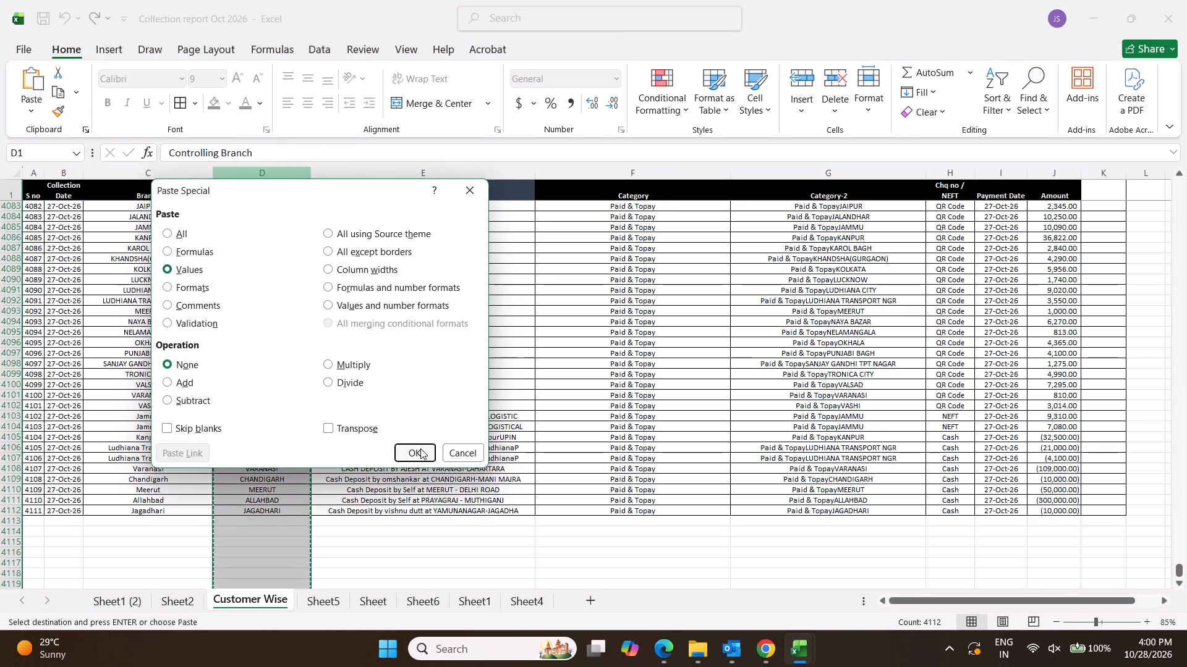
pyautogui.click(405, 367)
pyautogui.click(221, 297)
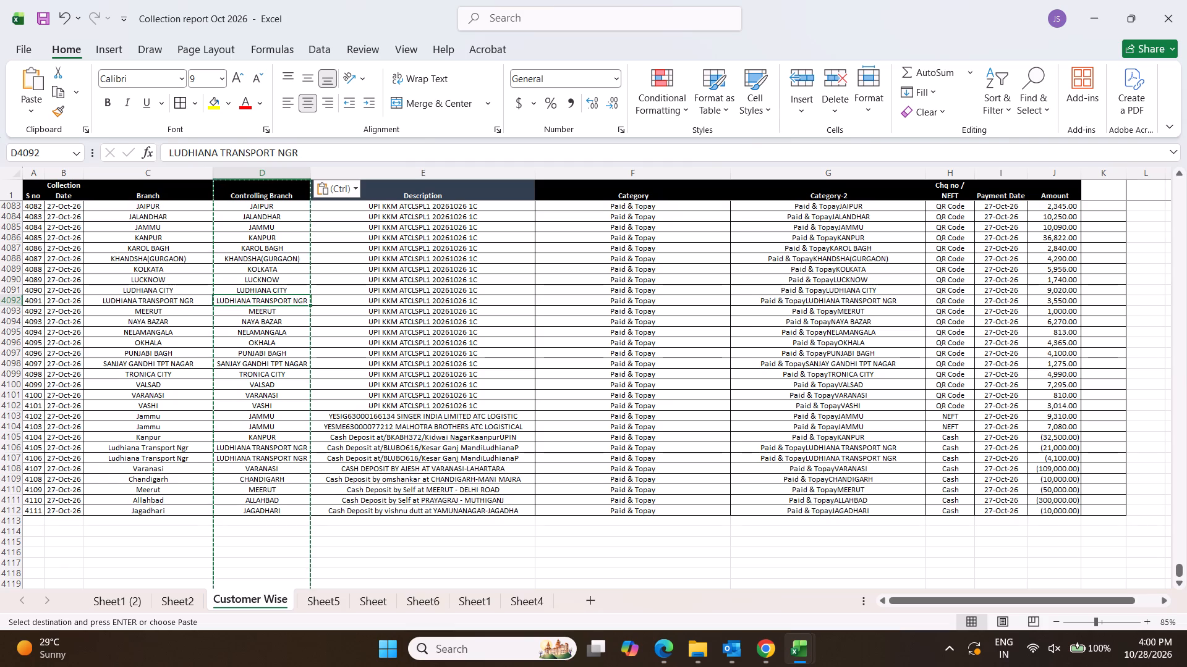
pyautogui.click(48, 25)
pyautogui.click(405, 294)
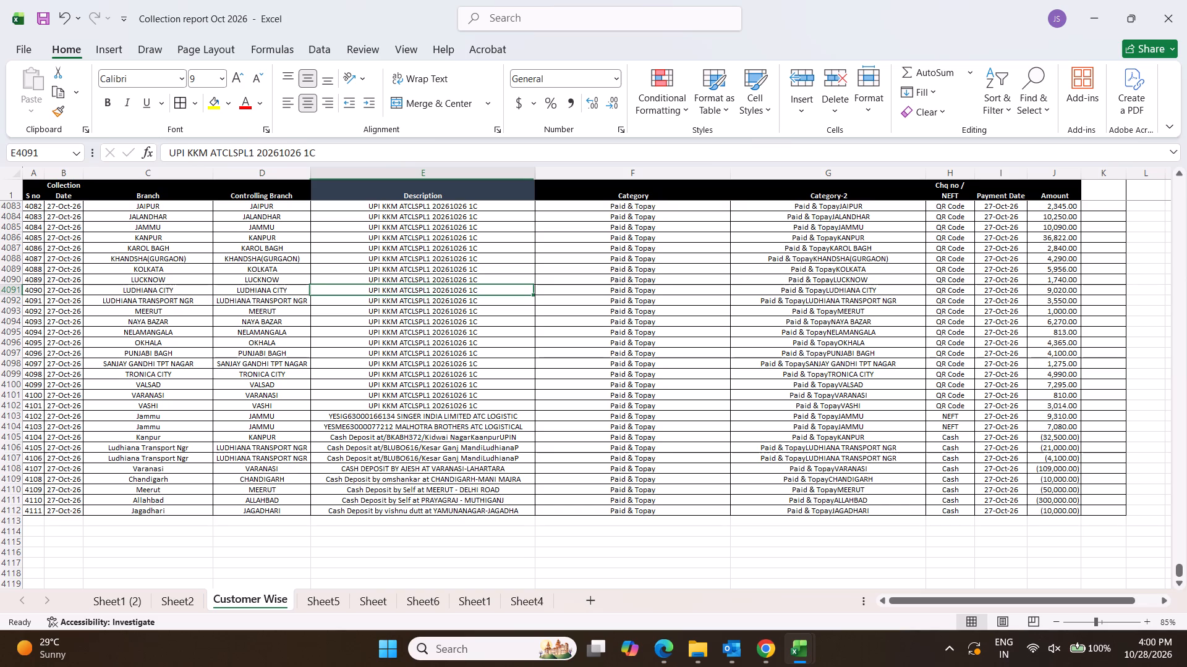
pyautogui.hotkey('ctrl', 's')
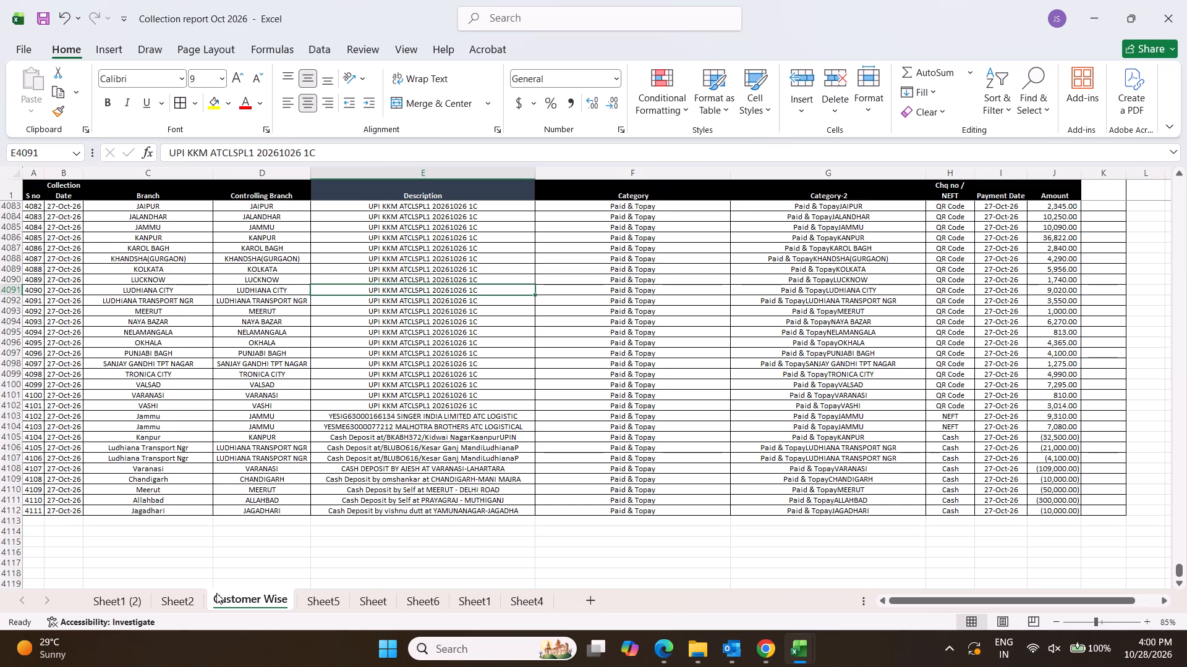
# Refresh the Controlling Branch PivotTable on Sheet2.
pyautogui.click(175, 595)
pyautogui.rightClick(96, 300)
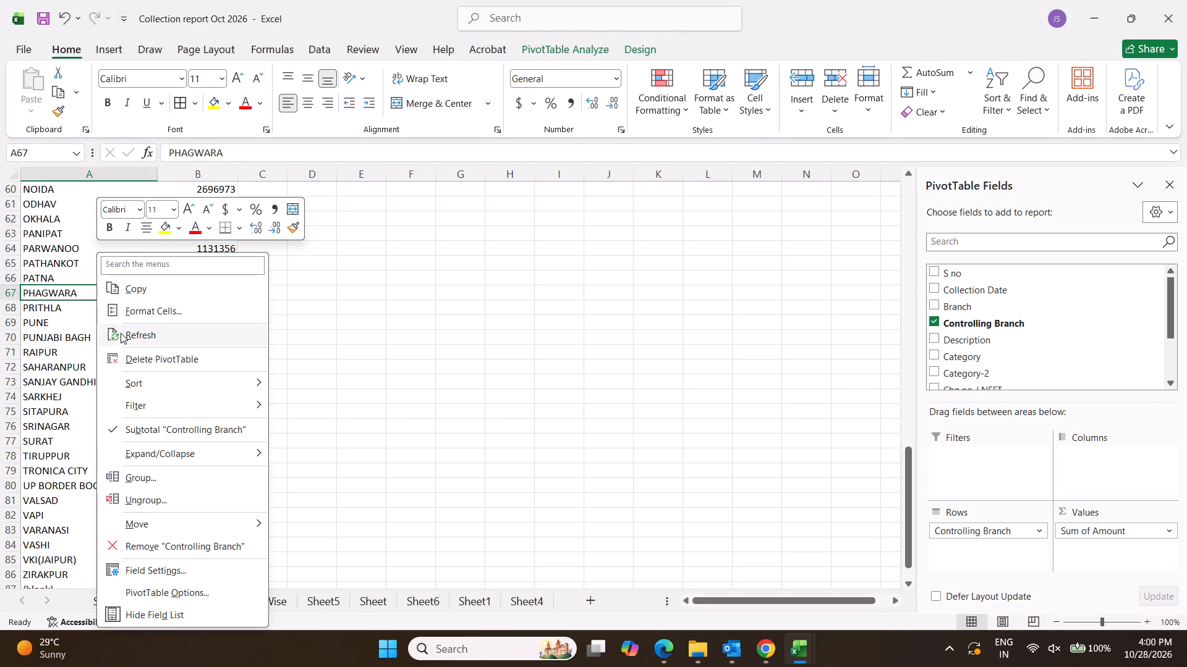
pyautogui.click(130, 333)
# Filter the Sheet2 PivotTable's row labels to exclude (blank), keeping all other Controlling Branch entries.
pyautogui.scroll(-8, 372, 430)
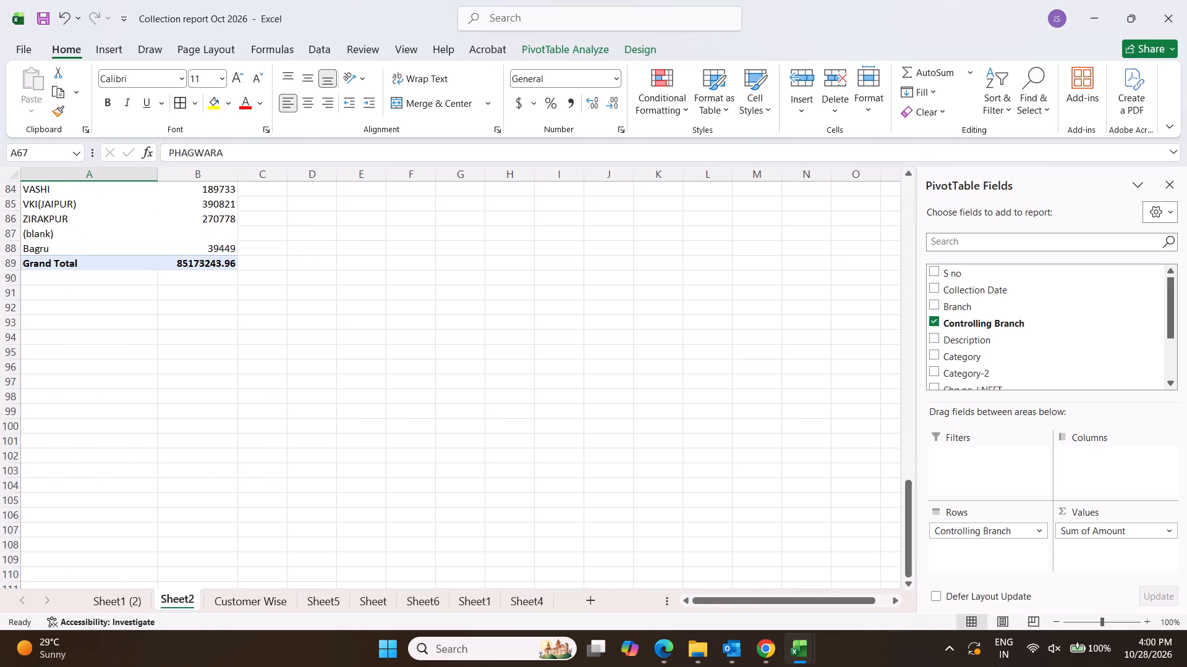
pyautogui.scroll(20, 312, 382)
pyautogui.scroll(8, 312, 382)
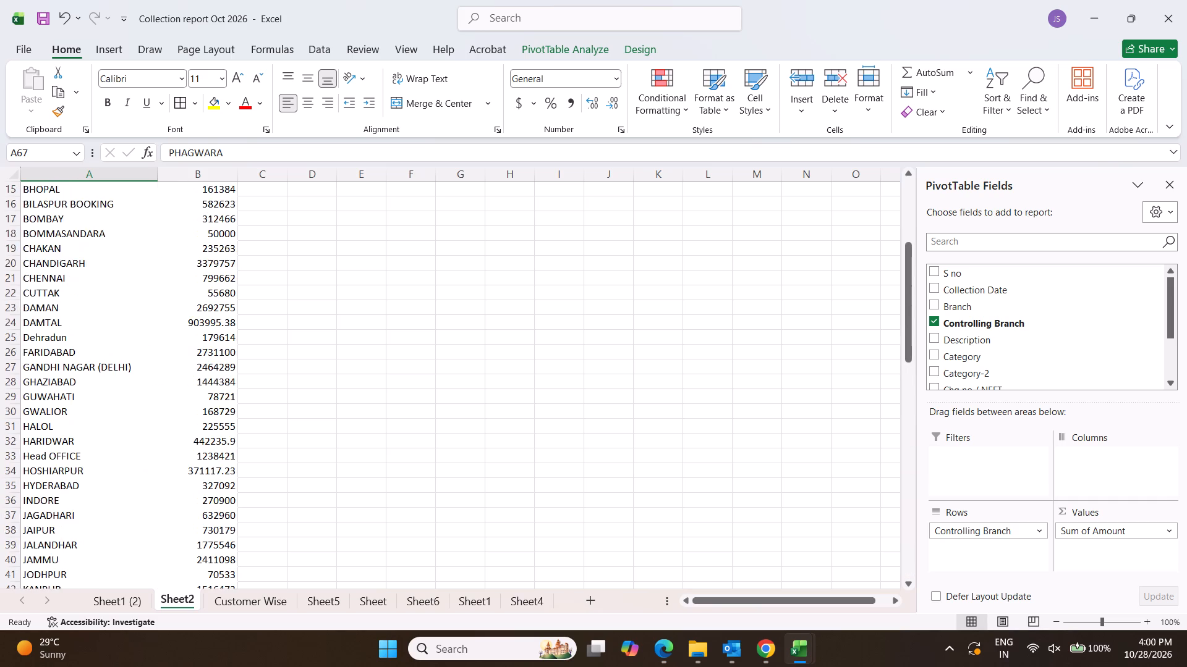
pyautogui.scroll(11, 312, 382)
pyautogui.click(150, 220)
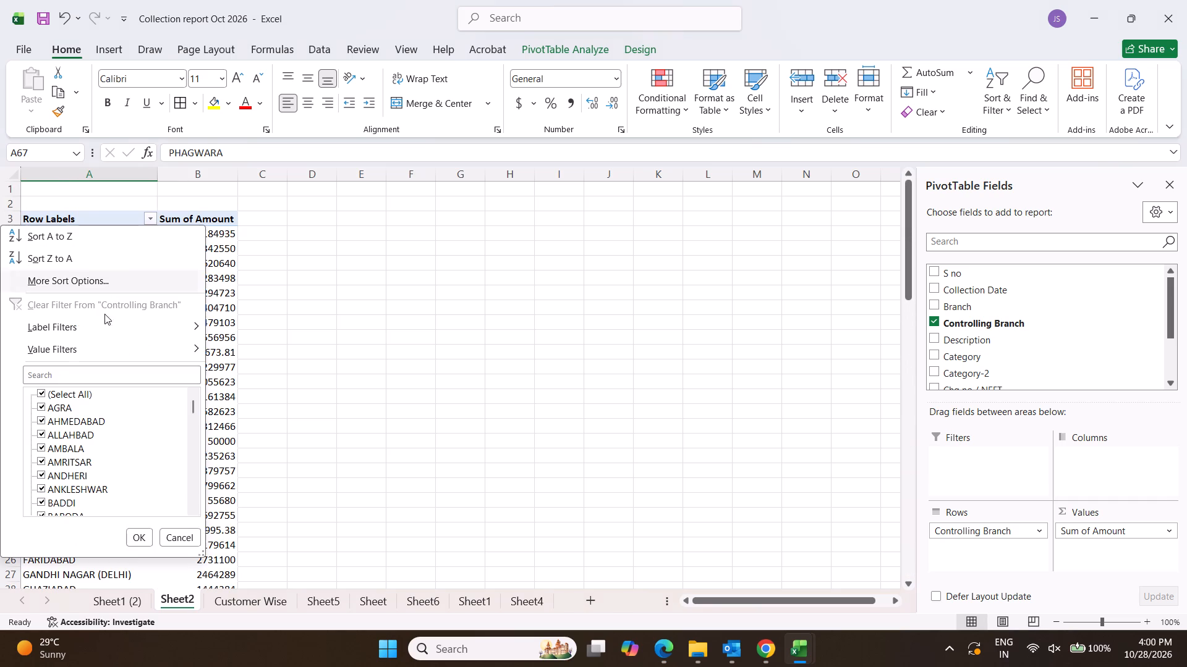
pyautogui.click(59, 396)
pyautogui.press('space')
pyautogui.scroll(-9, 59, 397)
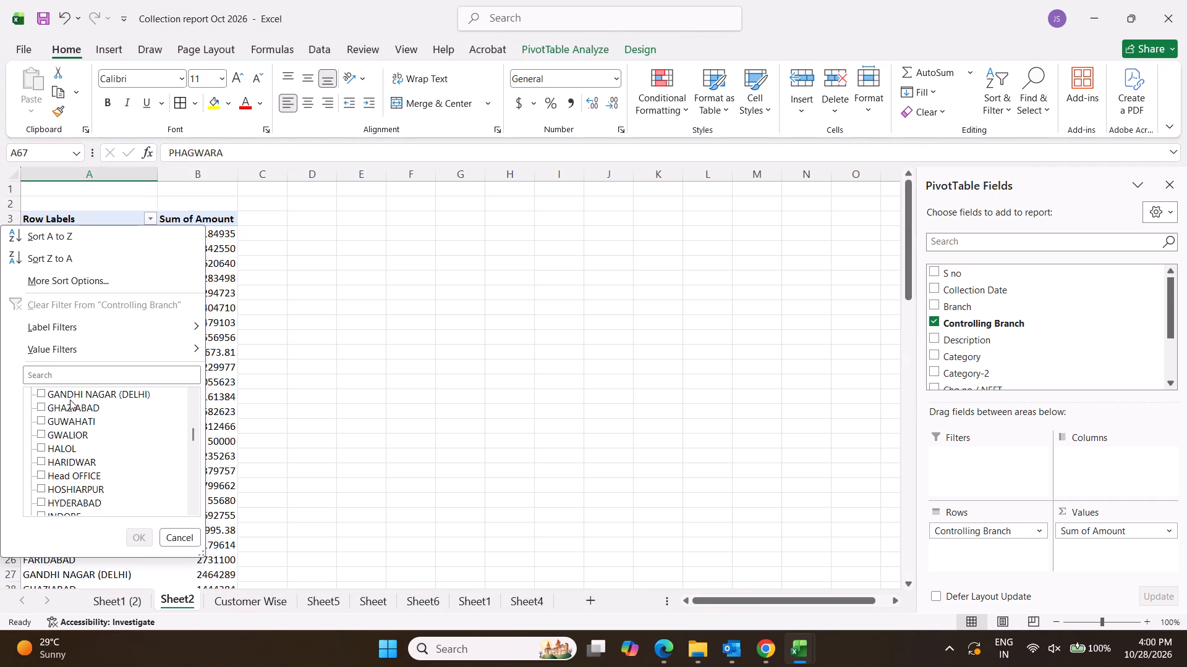
pyautogui.scroll(16, 70, 398)
pyautogui.press('space')
pyautogui.scroll(-20, 77, 398)
pyautogui.scroll(-1, 77, 398)
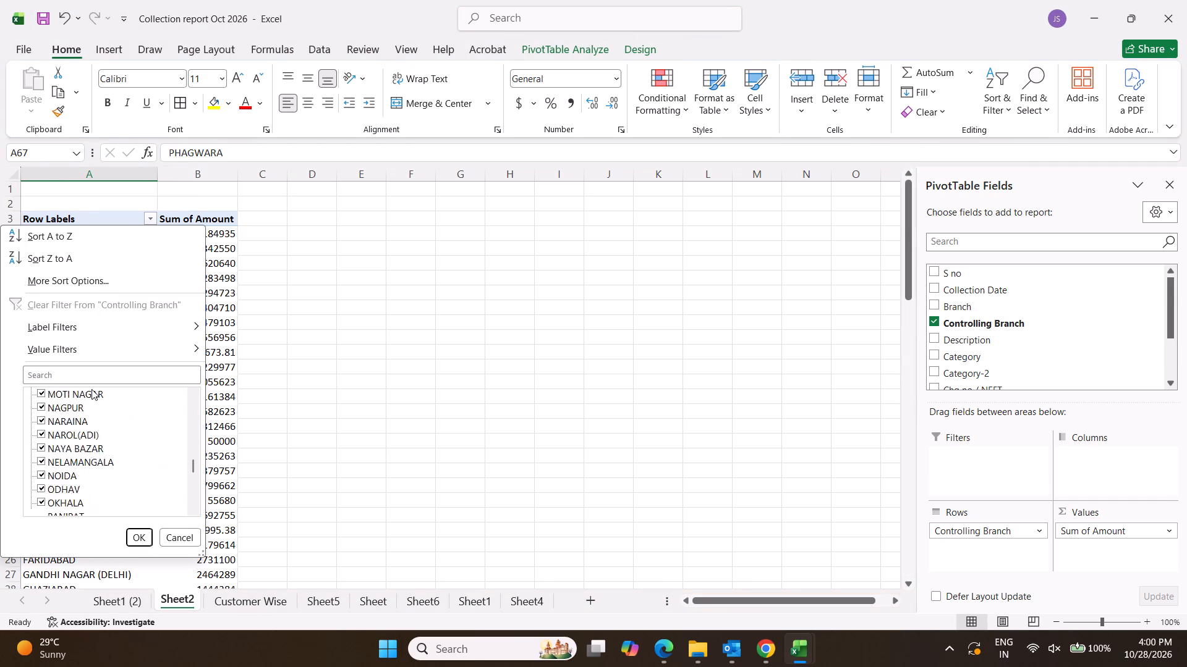
pyautogui.scroll(-12, 91, 389)
pyautogui.click(59, 490)
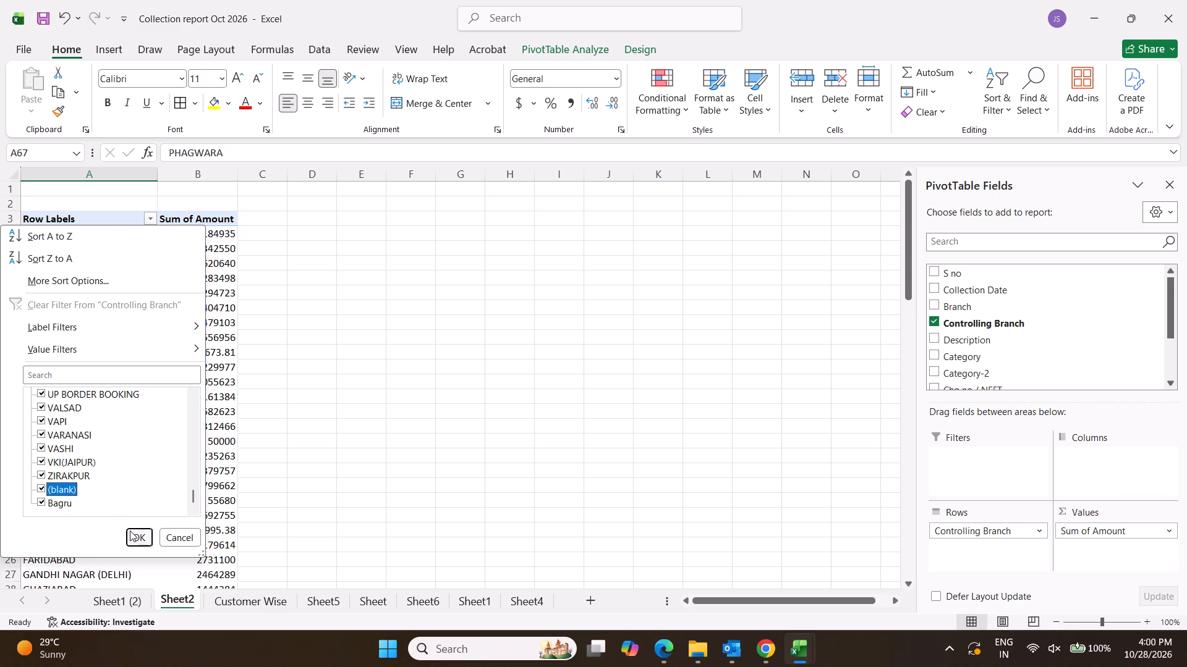
pyautogui.press('space')
pyautogui.click(135, 535)
pyautogui.click(427, 389)
pyautogui.scroll(8, 384, 388)
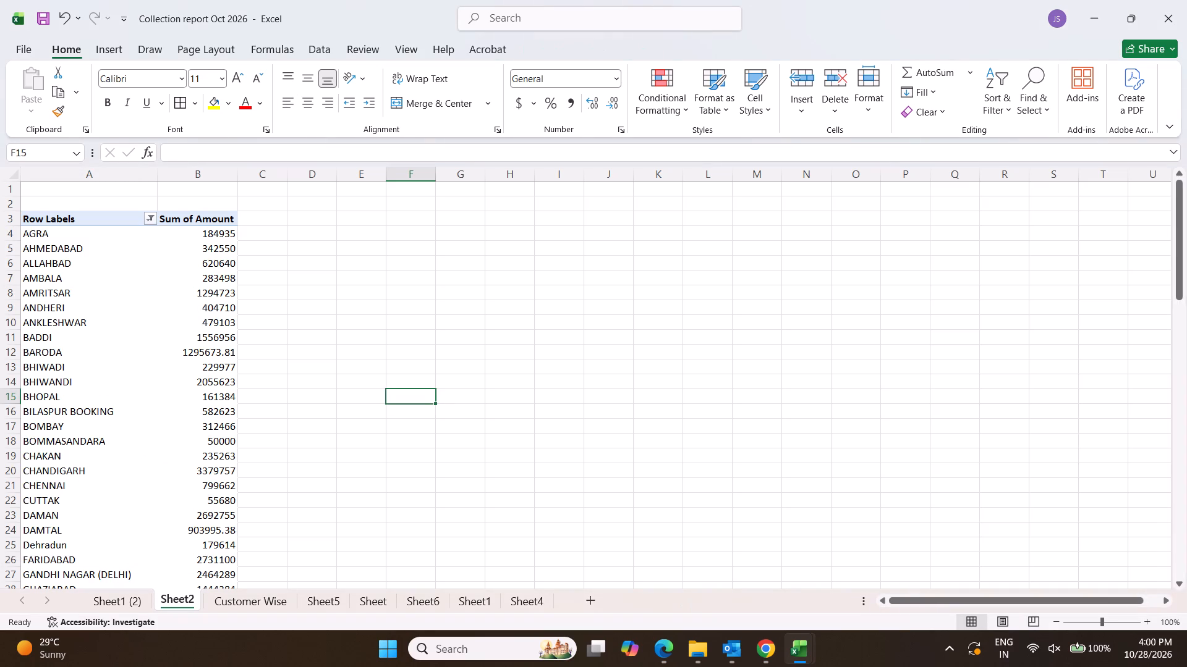
# Copy the pivot's branch names from AGRA to Bagru, without Grand Total, into Sheet4's Controling Branch column starting at B4.
pyautogui.click(75, 230)
pyautogui.click(380, 295)
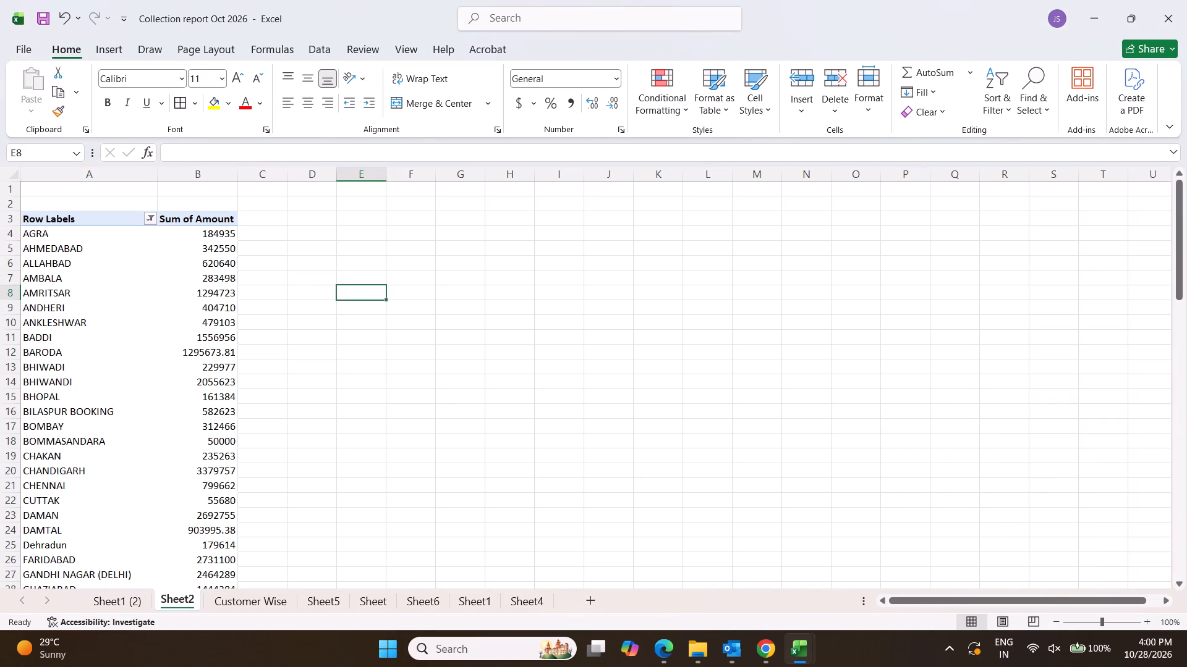
pyautogui.click(48, 237)
pyautogui.click(66, 230)
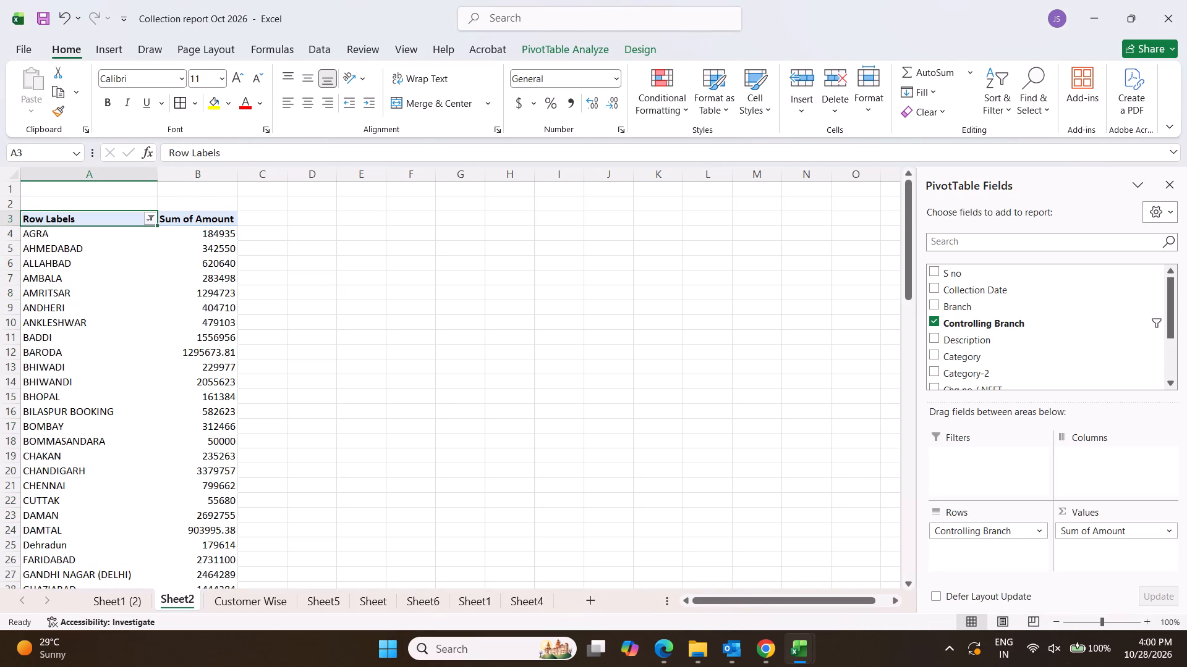
pyautogui.click(61, 233)
pyautogui.hotkey('ctrl', 'shift', 'Down')
pyautogui.hotkey('shift', 'Up')
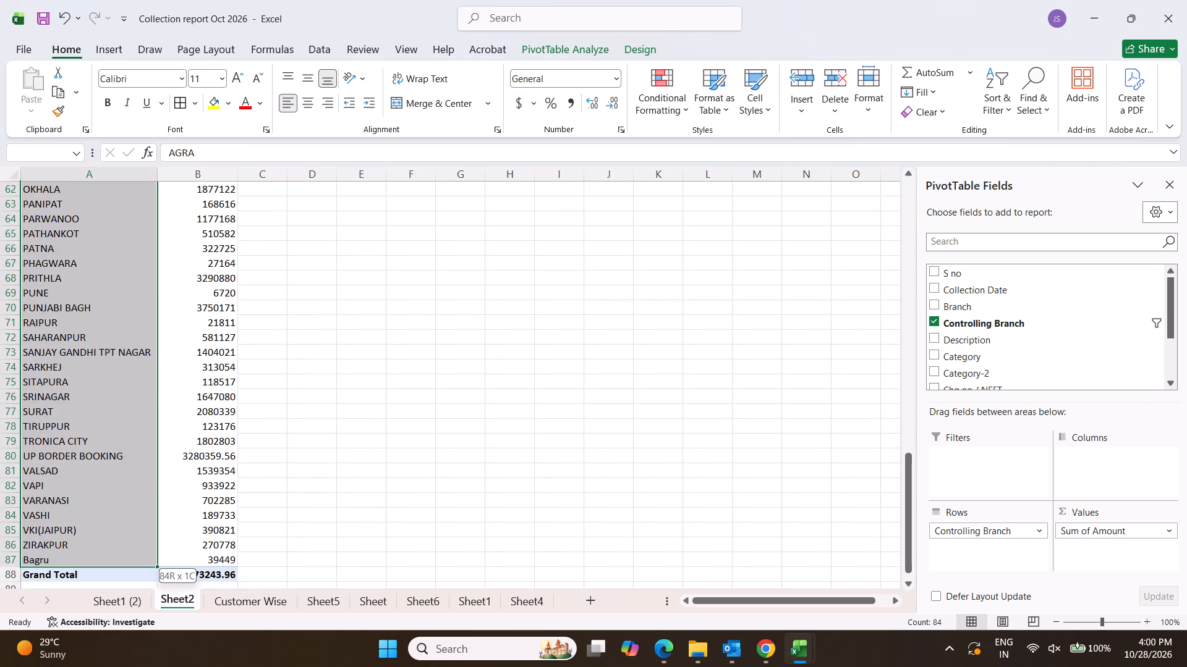
pyautogui.hotkey('ctrl', 'c')
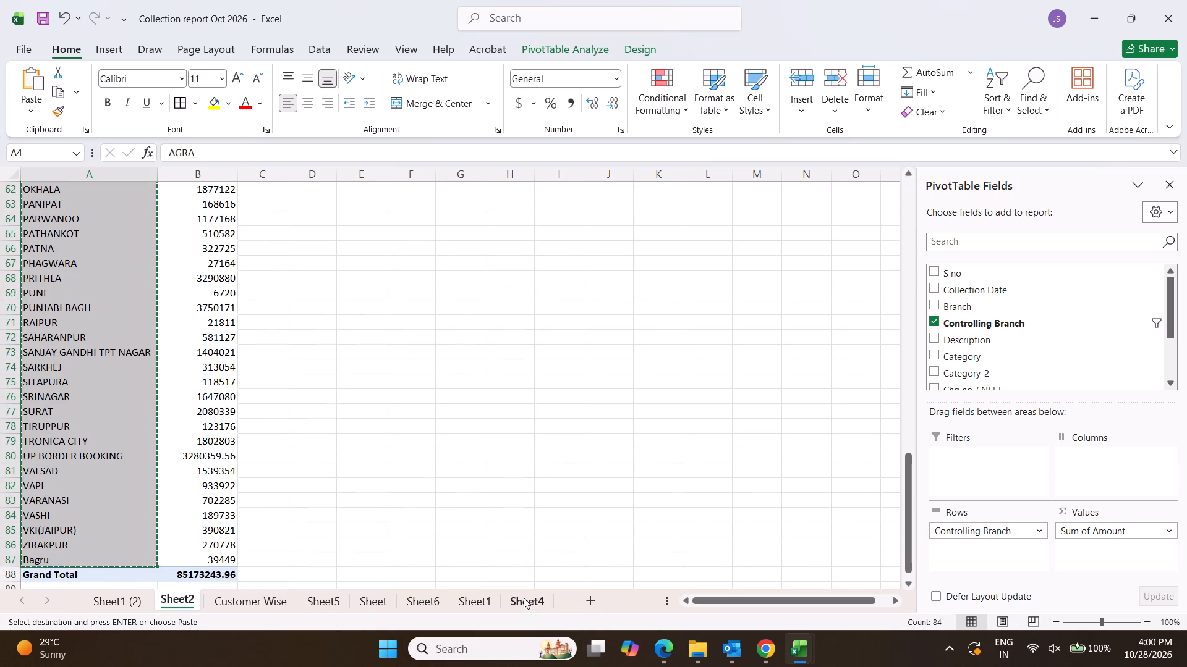
pyautogui.click(524, 598)
pyautogui.scroll(20, 270, 395)
pyautogui.scroll(10, 270, 395)
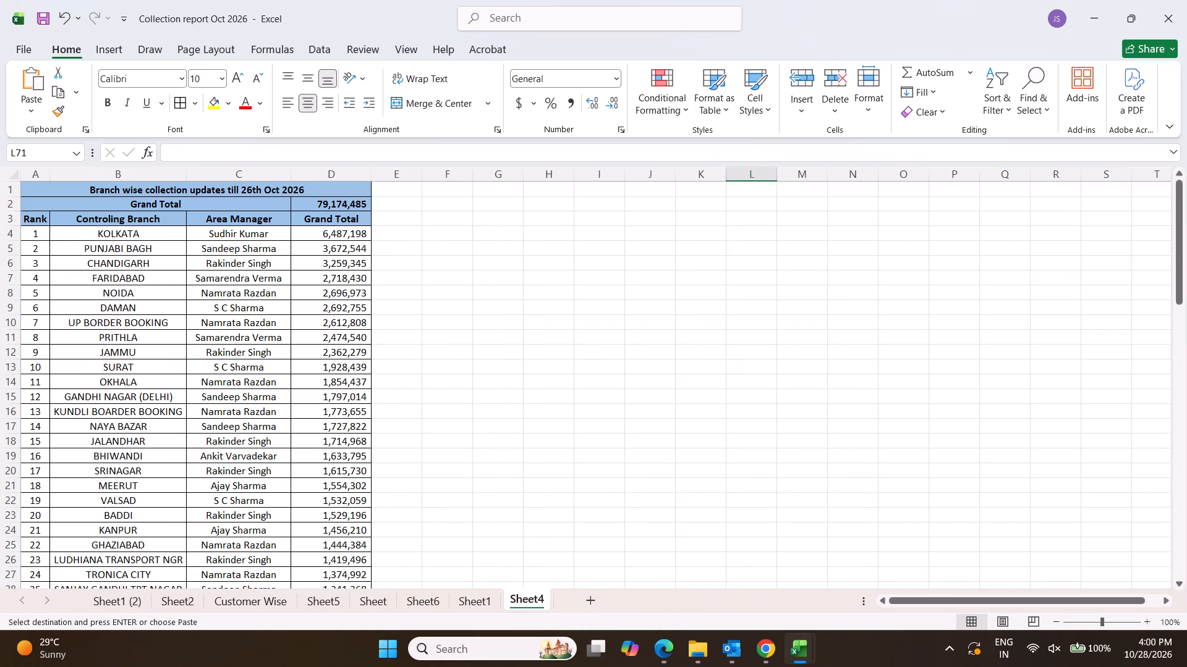
pyautogui.click(132, 230)
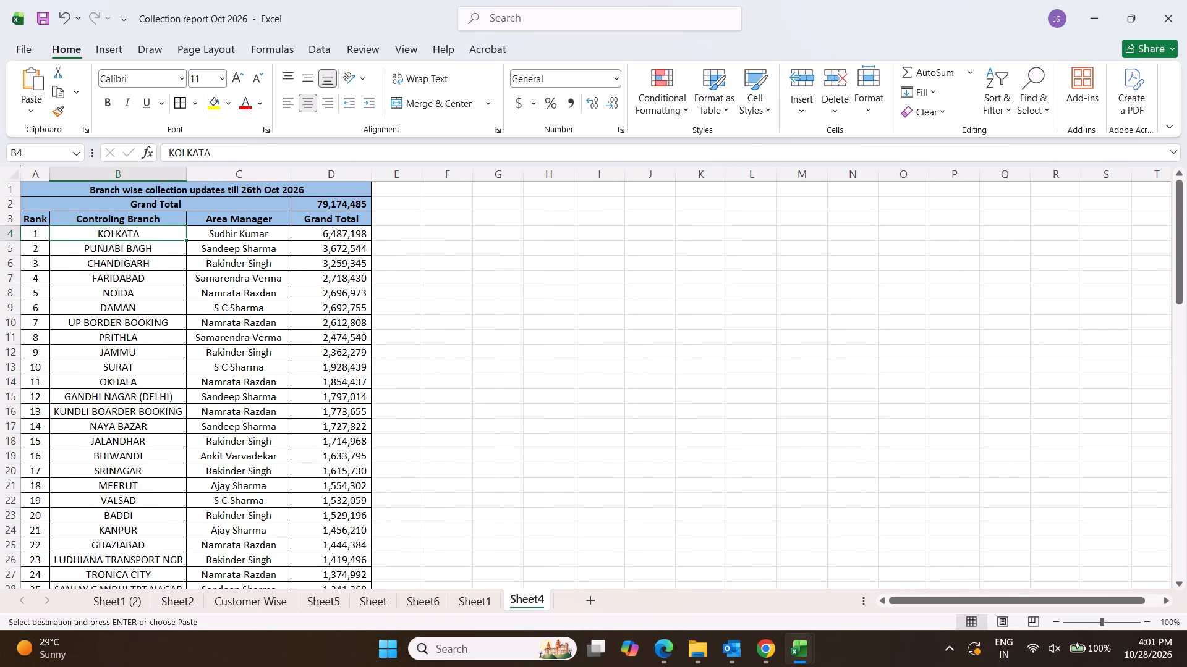
pyautogui.click(132, 233)
pyautogui.hotkey('ctrl', 'v')
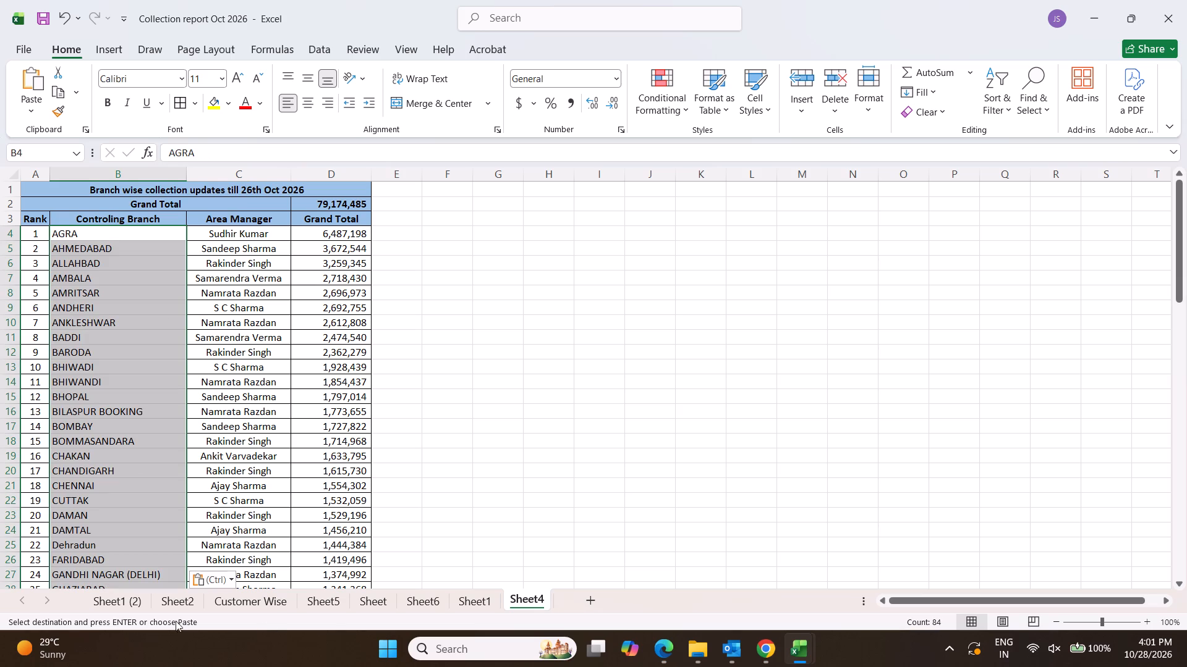
# Copy the Sheet2 pivot's Sum of Amount values from AGRA to Bagru, without Grand Total, into Sheet4's Grand Total column starting at D4.
pyautogui.click(166, 594)
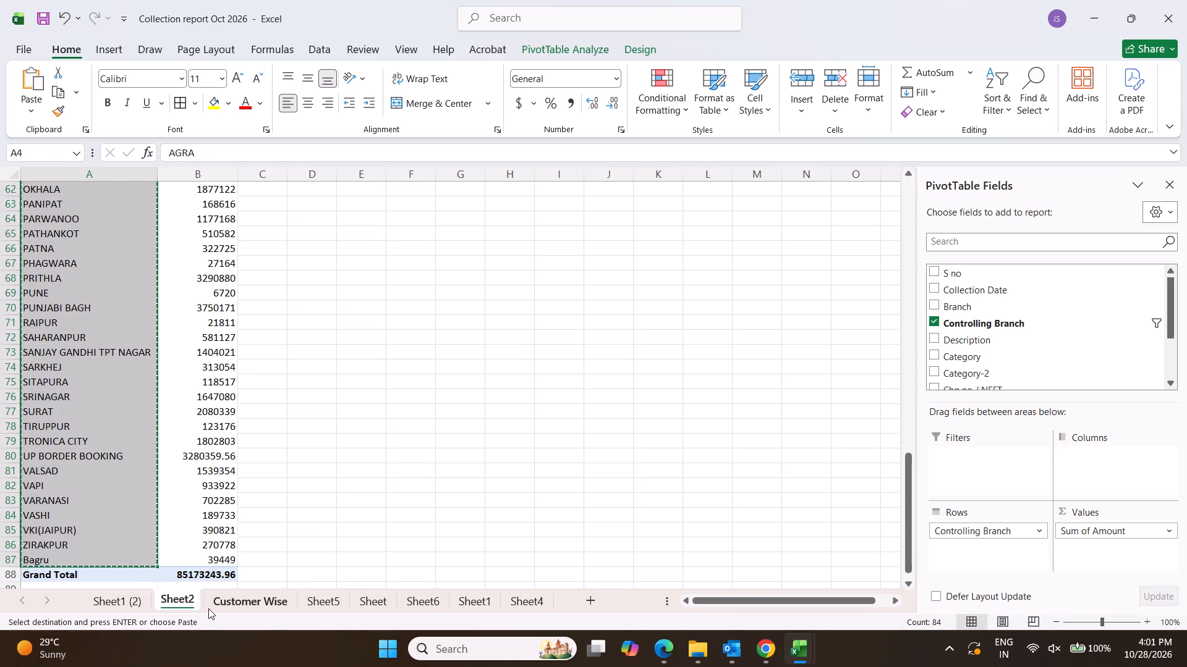
pyautogui.click(226, 559)
pyautogui.hotkey('ctrl', 'shift', 'Up')
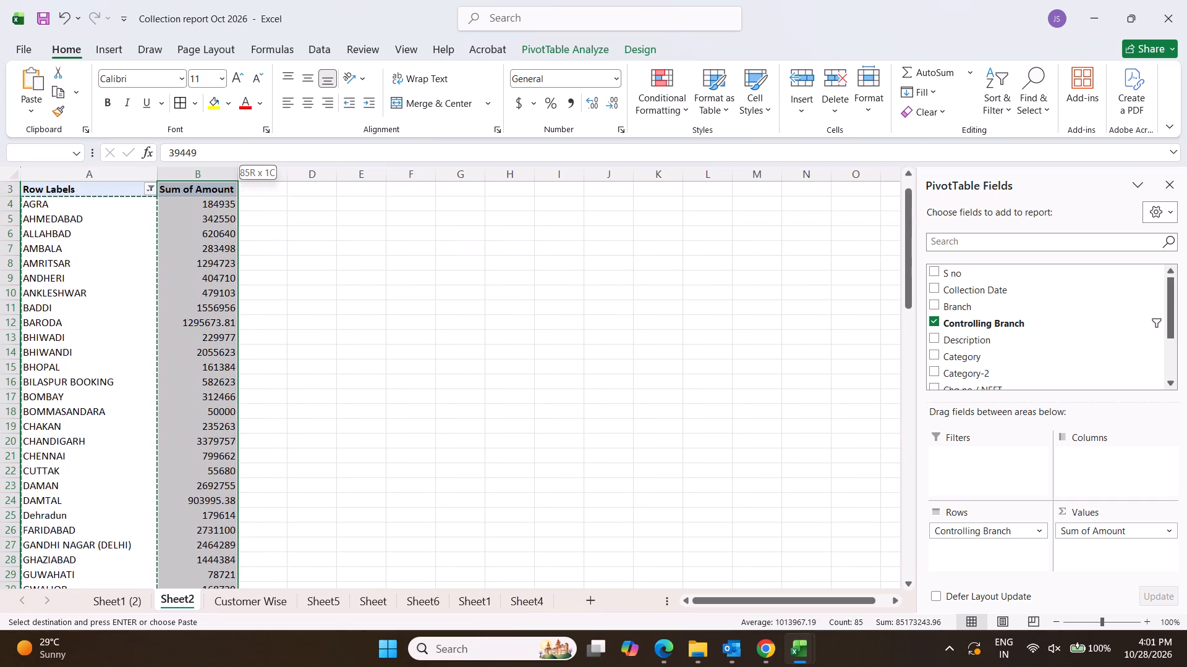
pyautogui.hotkey('shift', 'Down')
pyautogui.hotkey('ctrl', 'c')
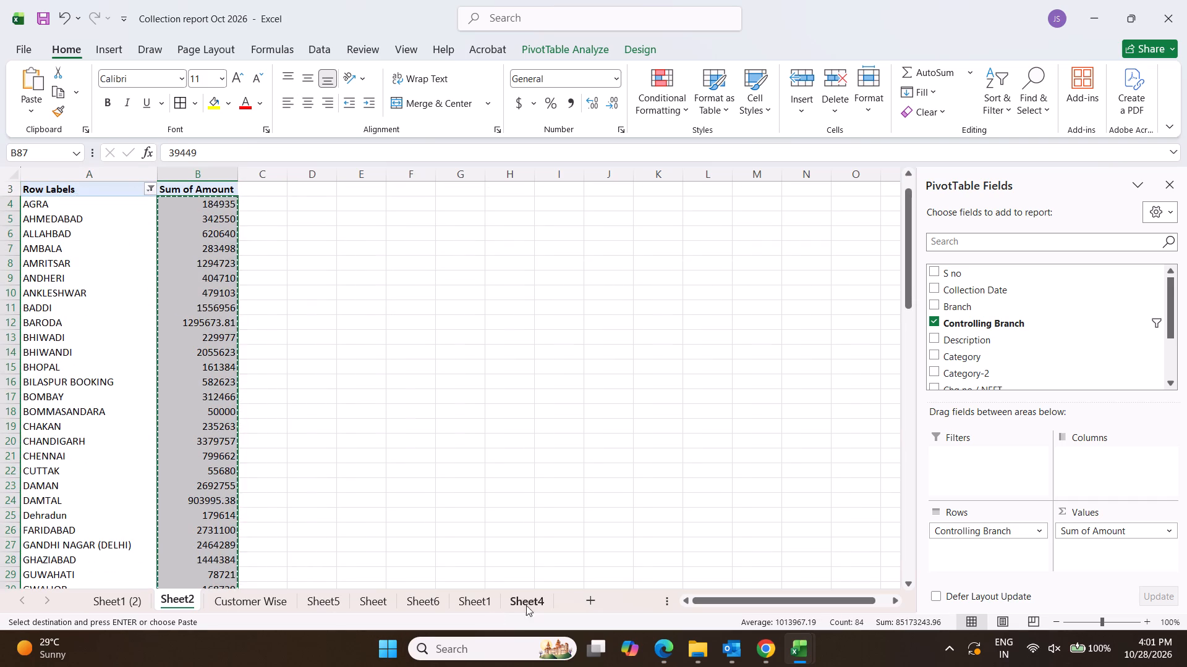
pyautogui.click(539, 599)
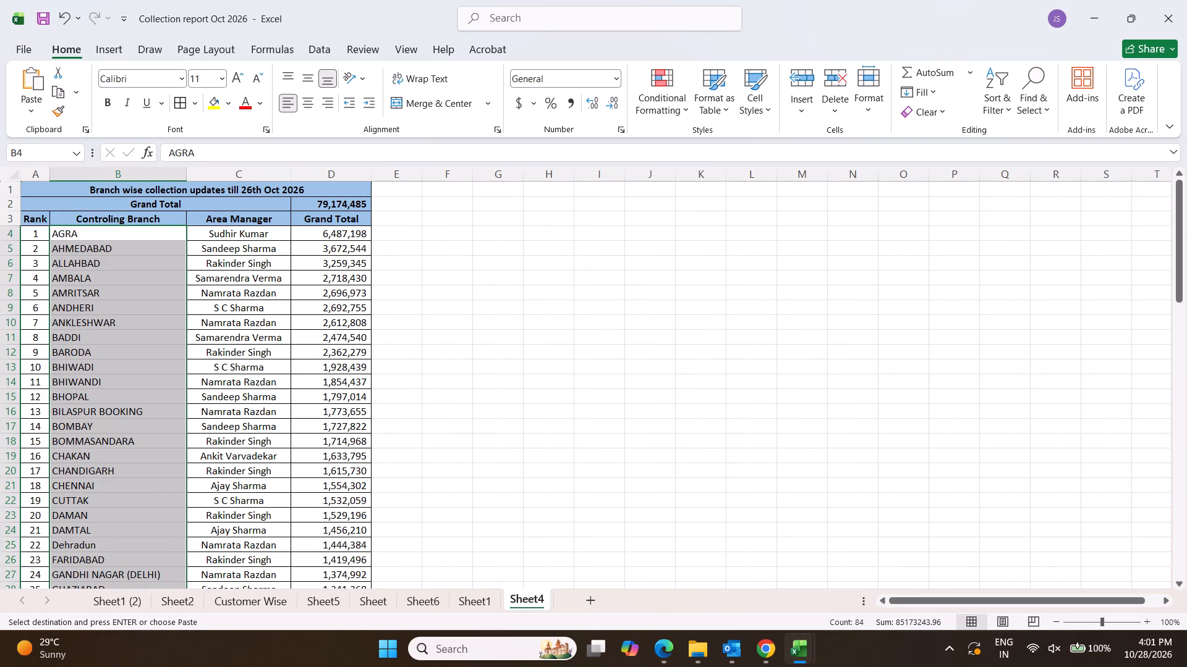
pyautogui.click(347, 233)
pyautogui.hotkey('ctrl', 'v')
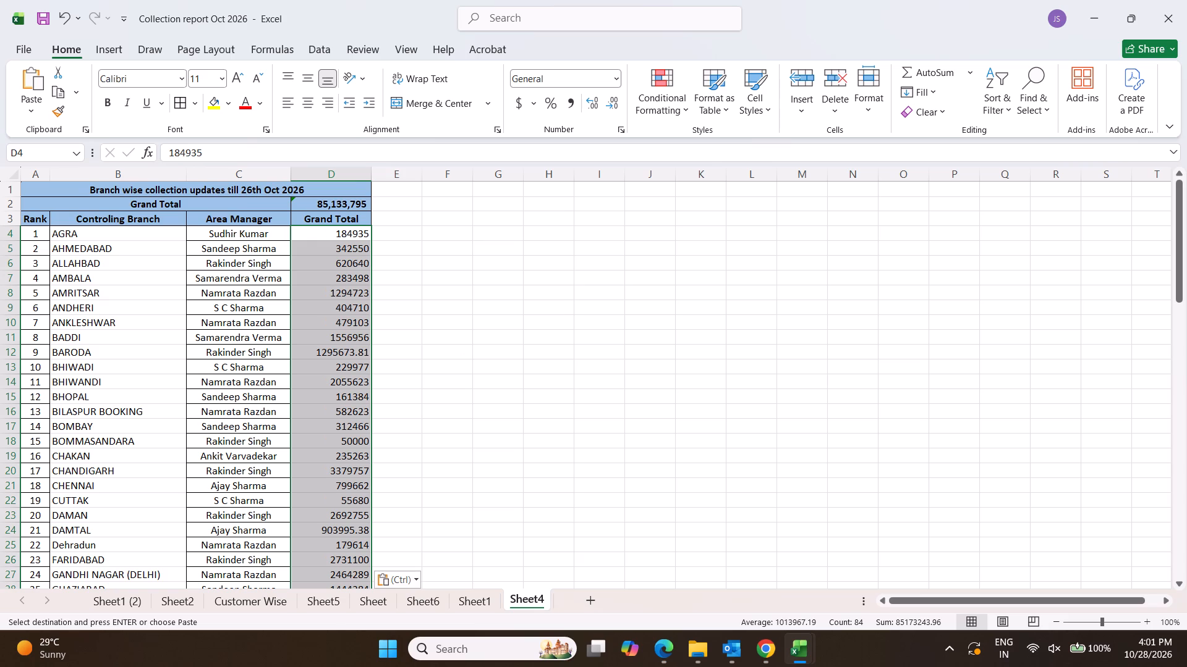
pyautogui.scroll(-20, 566, 350)
pyautogui.scroll(-3, 566, 350)
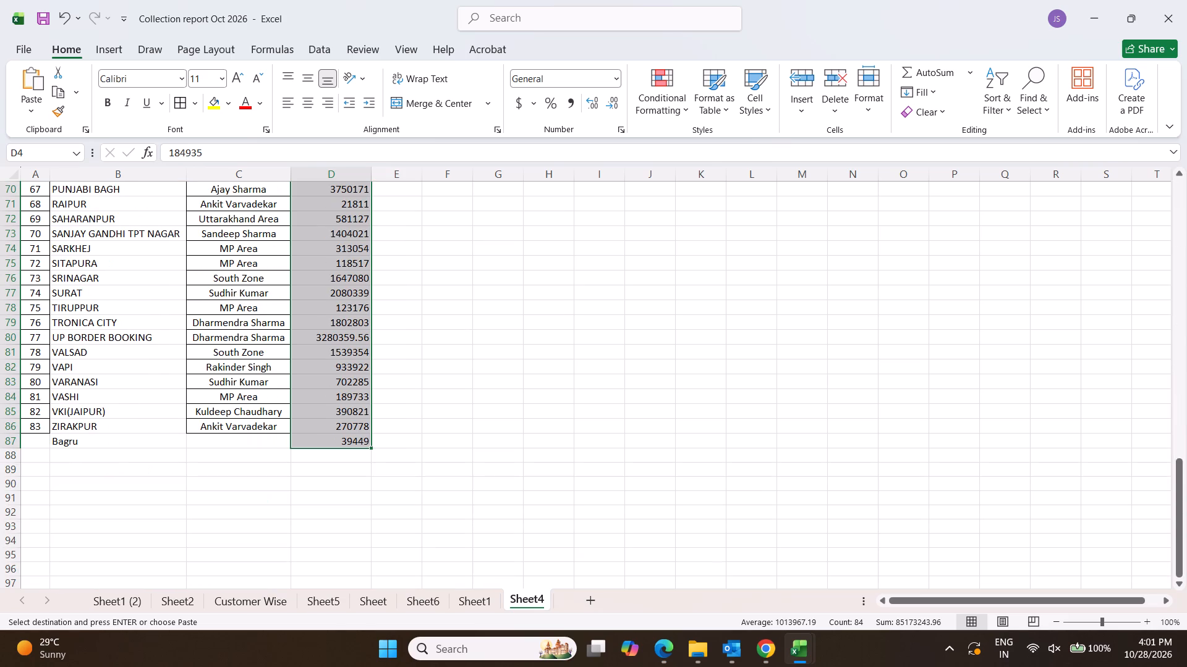
pyautogui.click(558, 350)
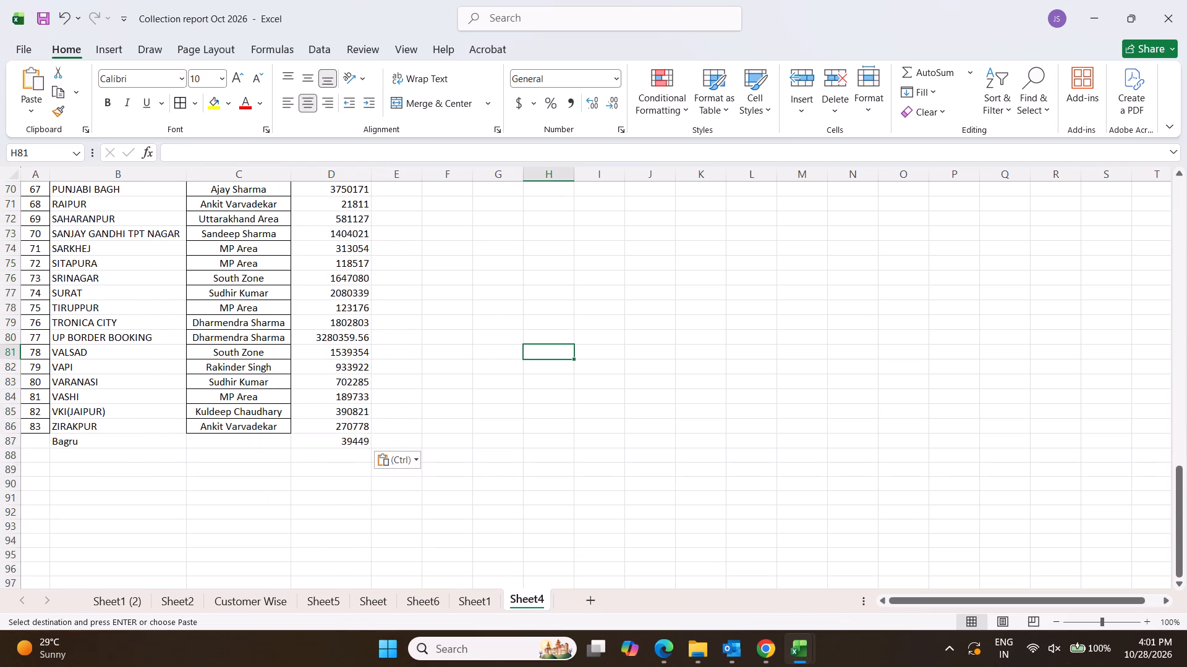
# Re-enter the last branch name in B87 in capitals as BAGRU.
pyautogui.click(116, 438)
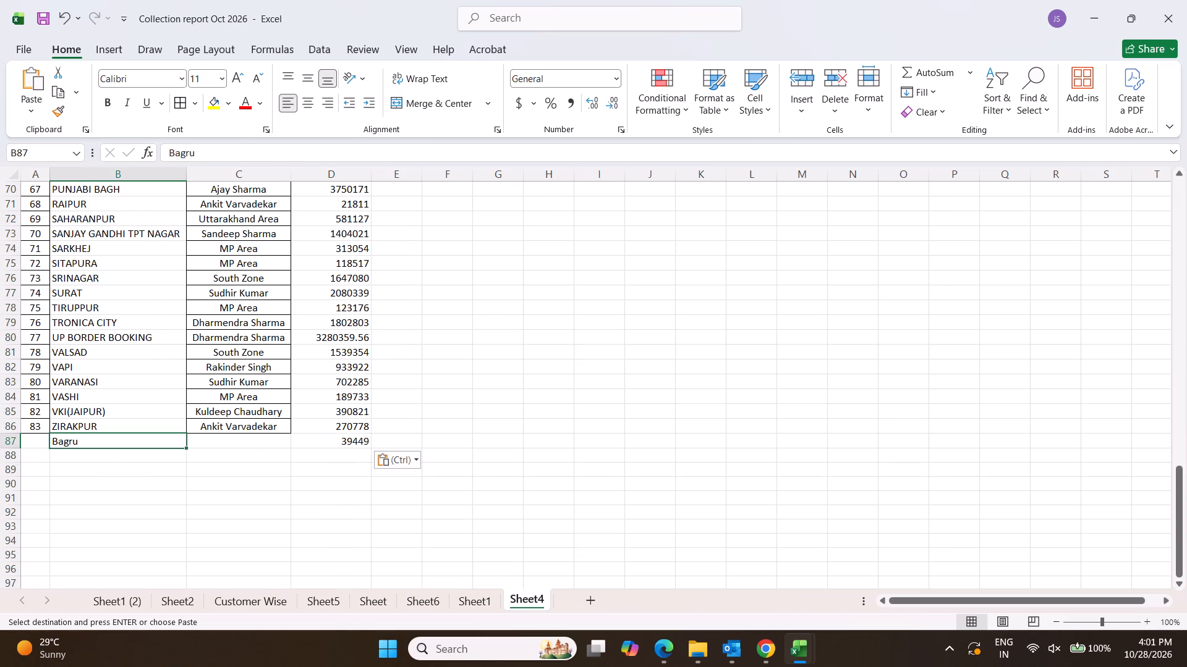
pyautogui.write('BAGRU')
pyautogui.press('Return')
pyautogui.press('Up')
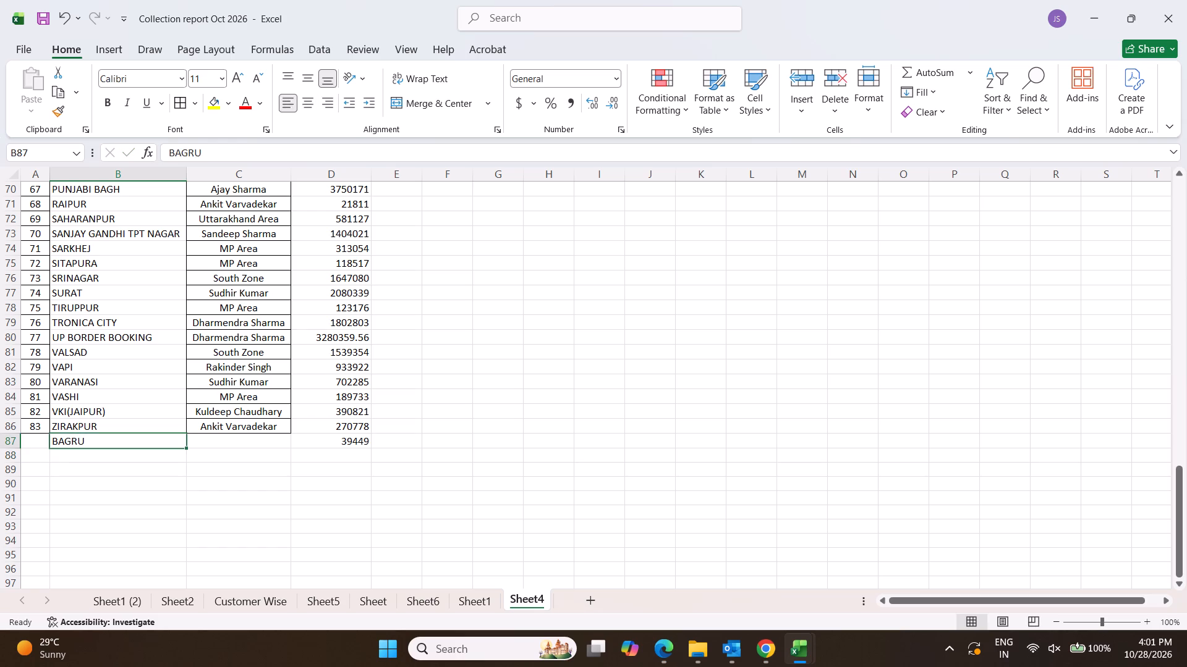
# Apply the comma number format to Sheet4's entire Grand Total column D.
pyautogui.press('Right')
pyautogui.press('Up')
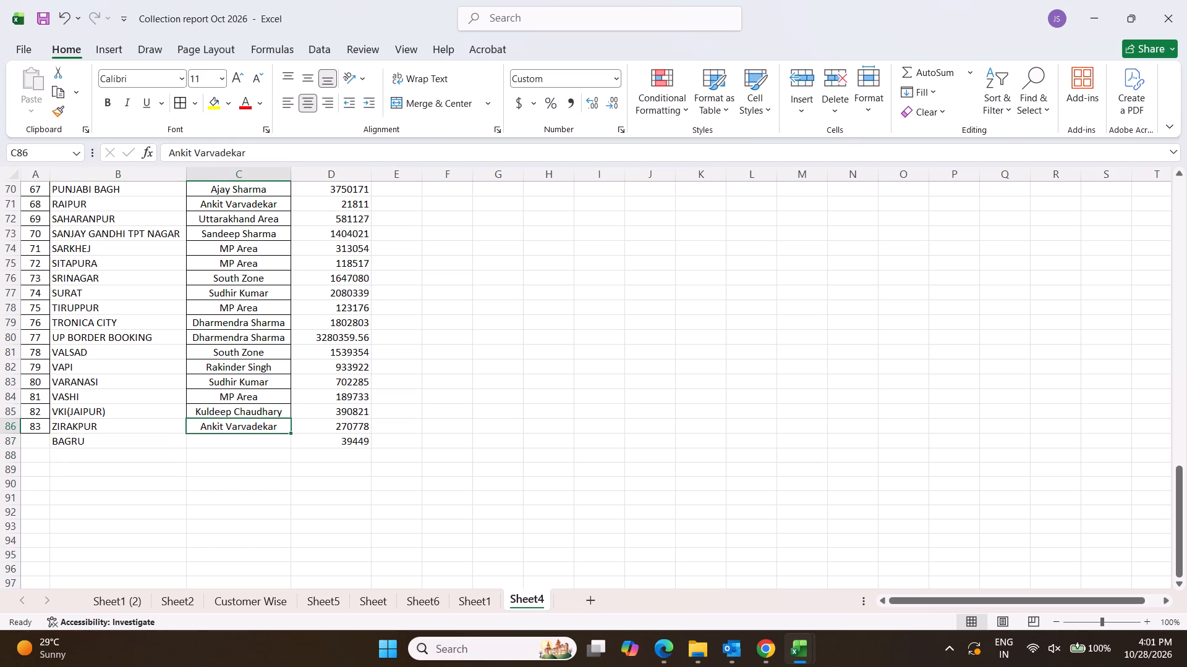
pyautogui.hotkey('ctrl', 'Up')
pyautogui.press('Down')
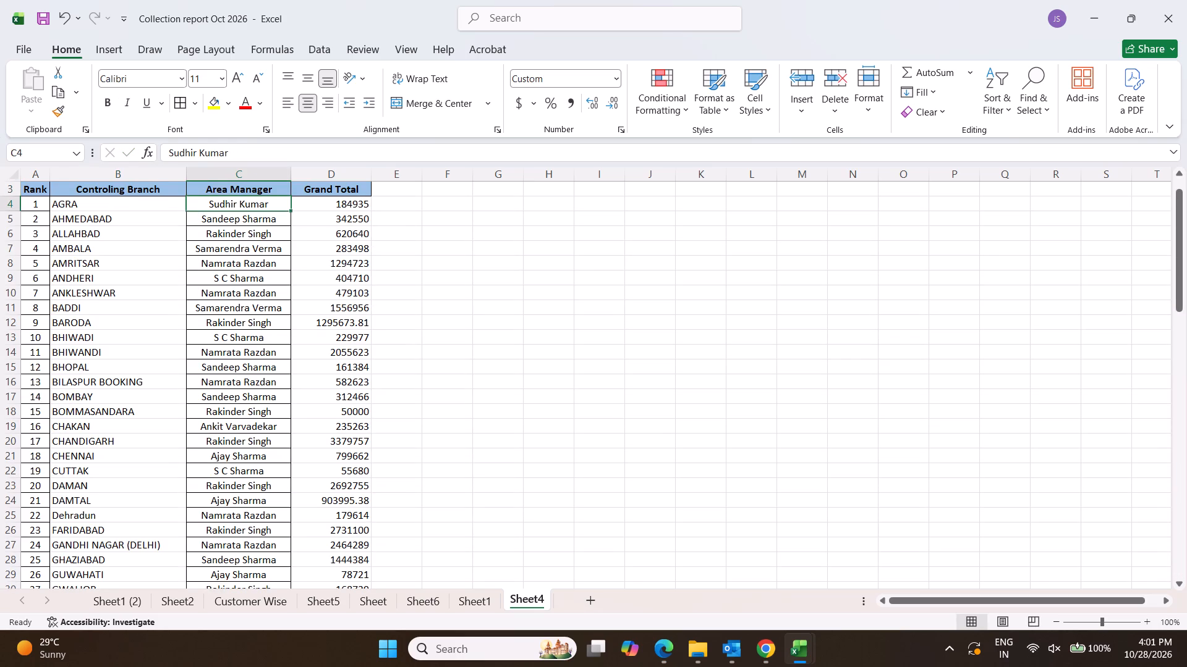
pyautogui.click(348, 174)
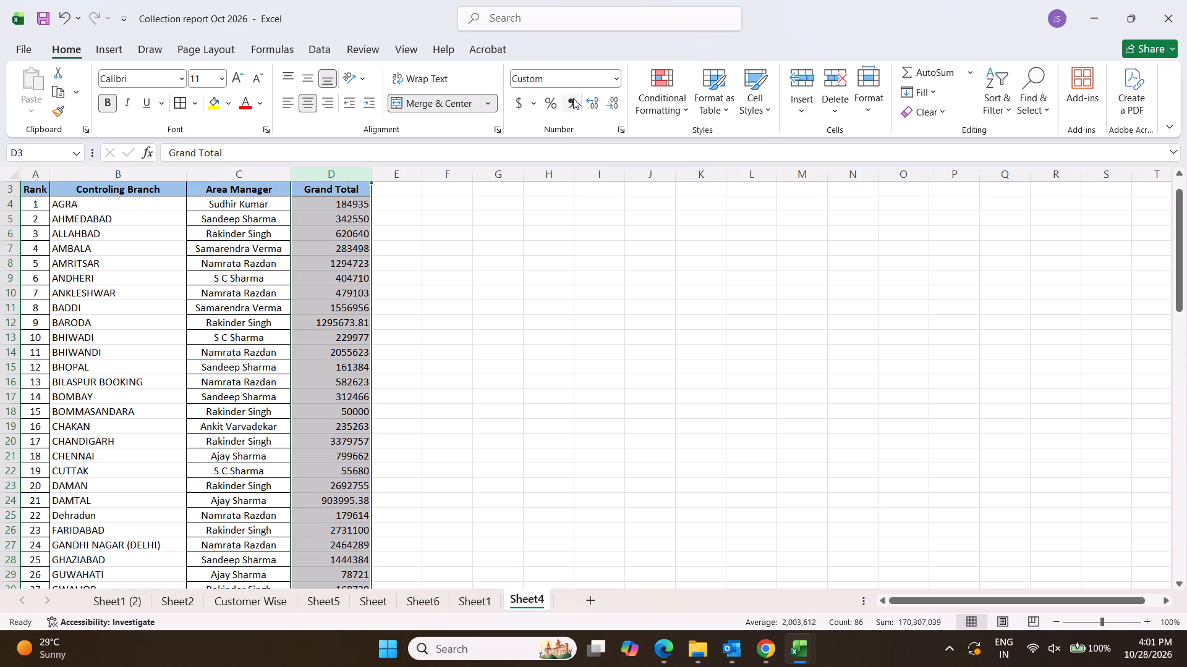
pyautogui.click(573, 98)
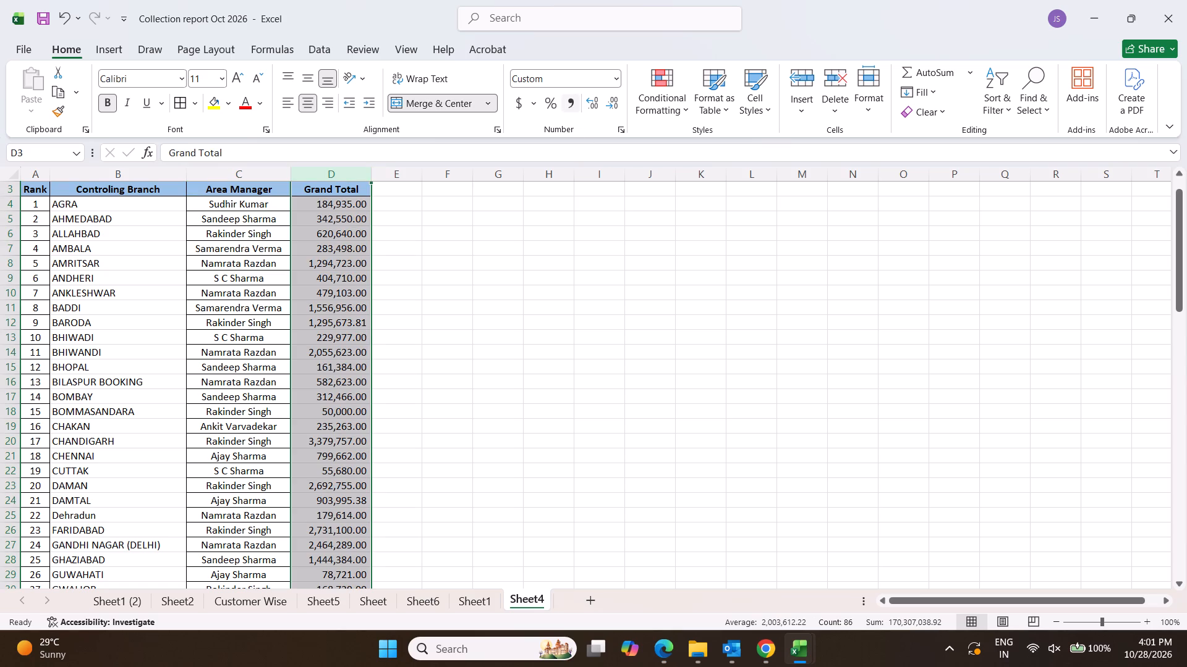
pyautogui.scroll(13, 558, 265)
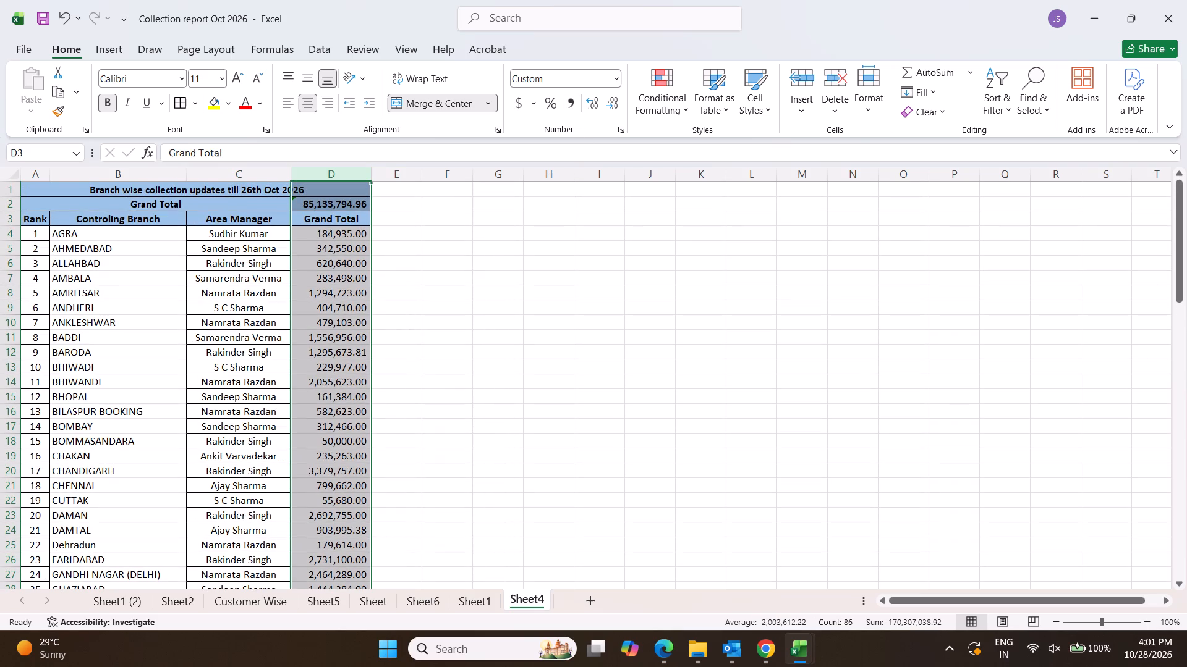
# Extend the Grand Total formula in D2 to =SUBTOTAL(9,D4:D87).
pyautogui.click(558, 265)
pyautogui.click(345, 204)
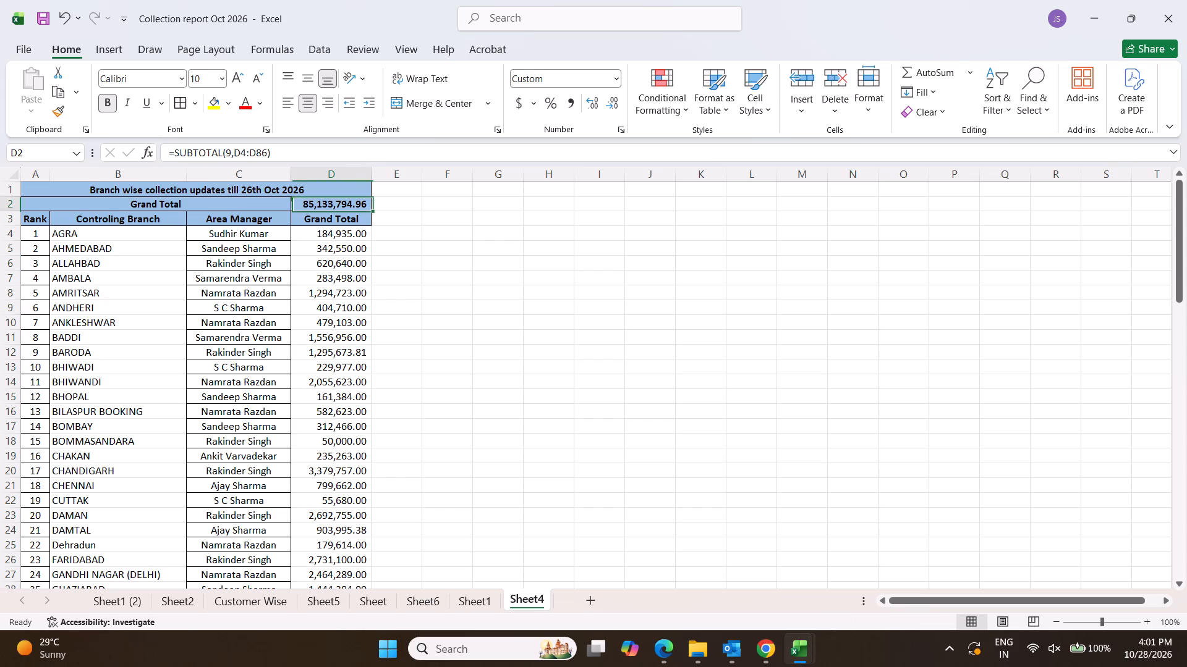
pyautogui.click(267, 155)
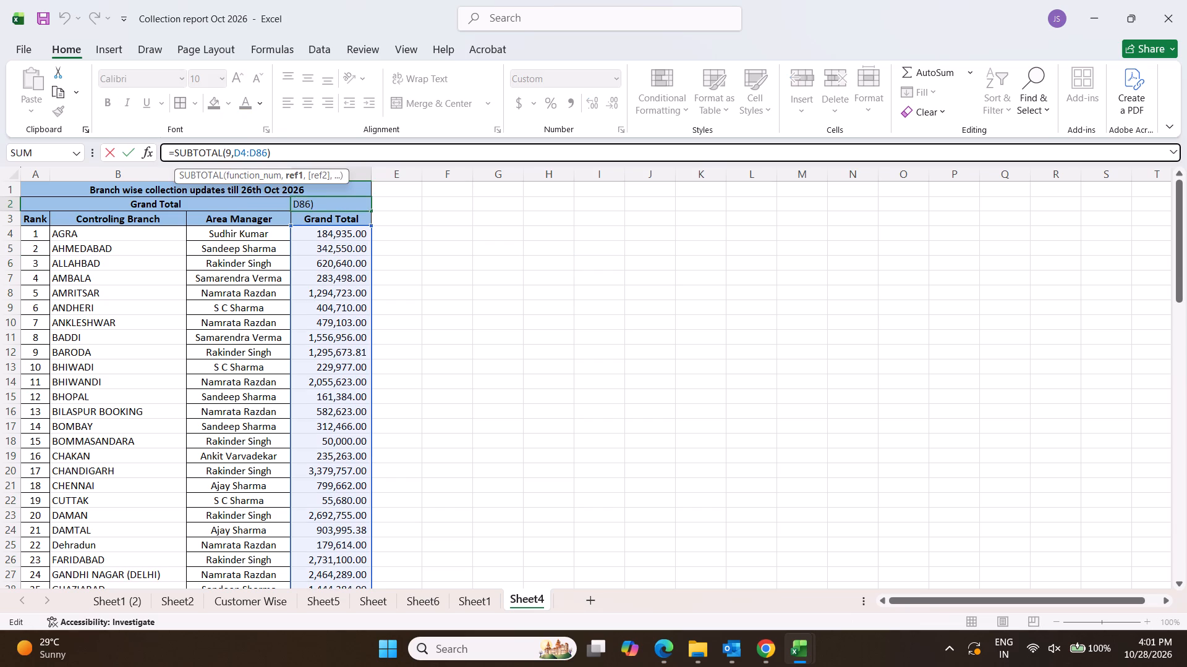
pyautogui.press('BackSpace')
pyautogui.press('7')
pyautogui.press('Return')
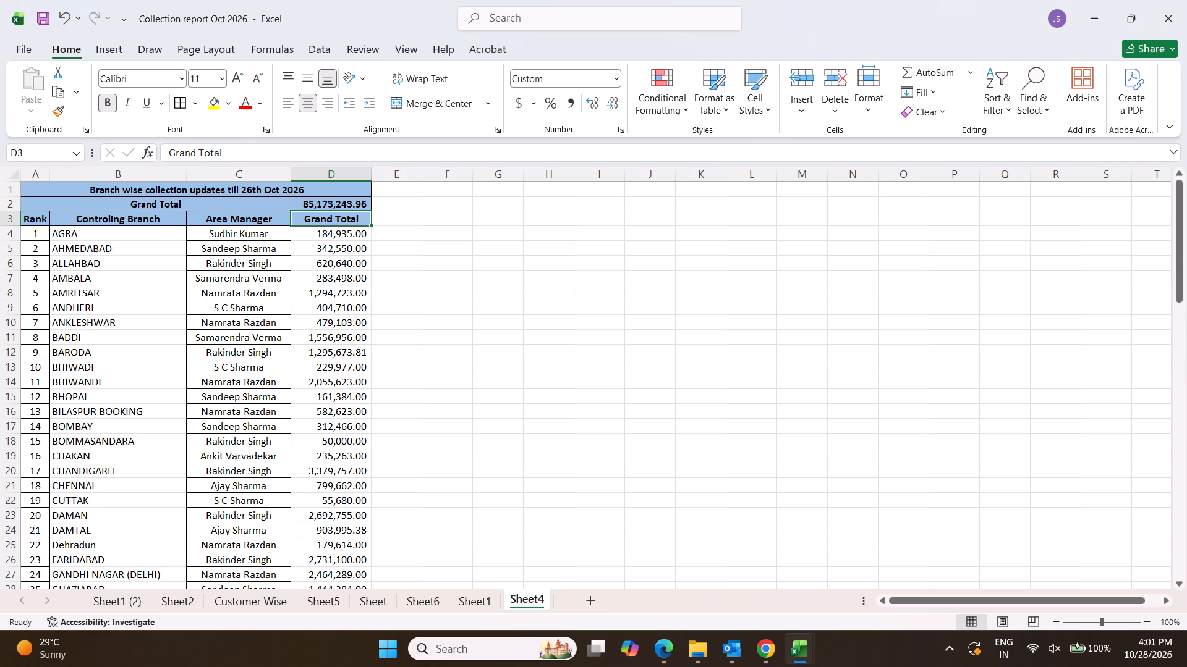
# Center-align the contents of all cells on Sheet4.
pyautogui.click(287, 305)
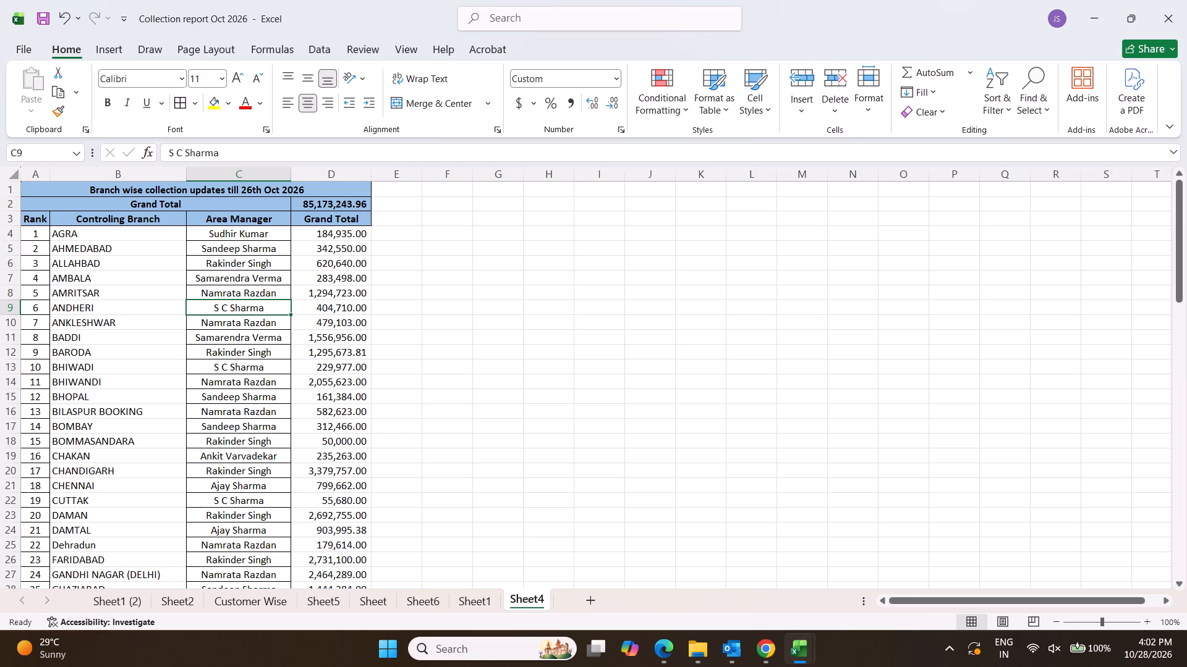
pyautogui.click(16, 173)
pyautogui.click(305, 104)
pyautogui.click(311, 101)
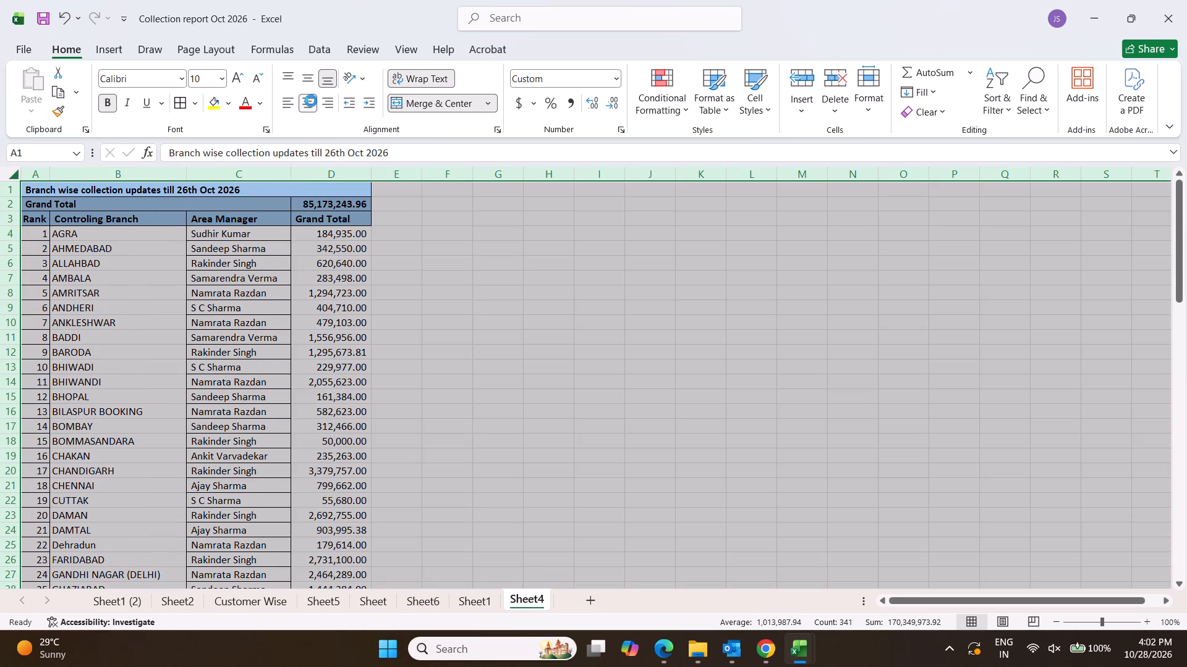
pyautogui.click(333, 290)
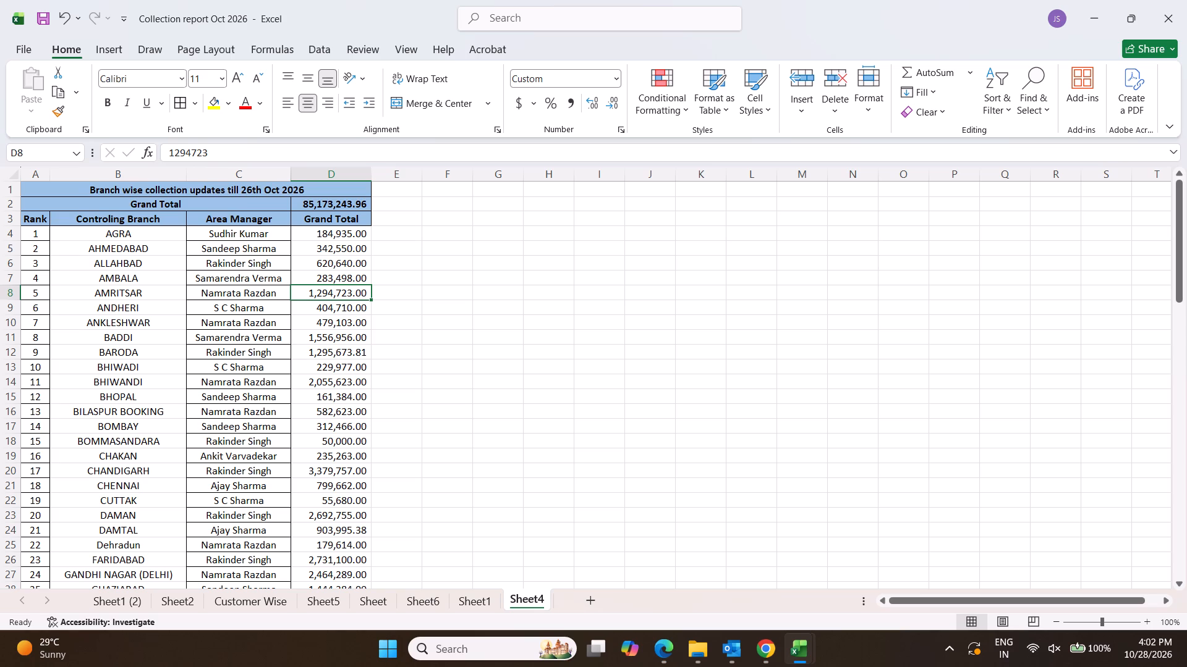
pyautogui.click(535, 330)
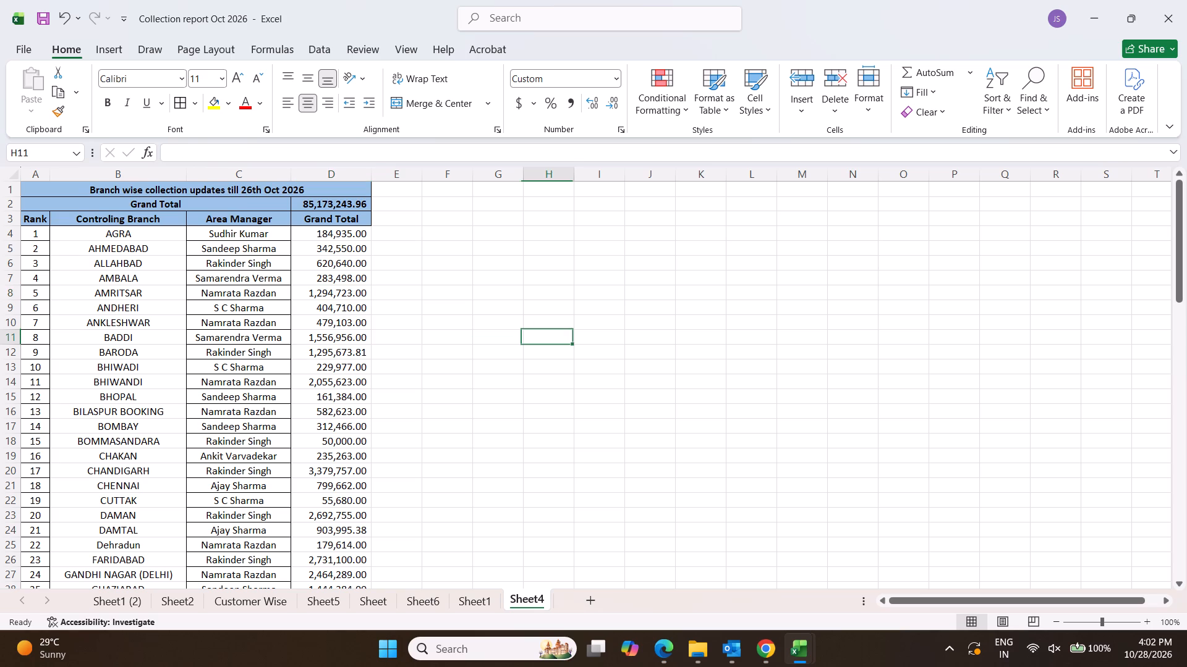
# Add filters to the row 3 headers and sort the report by Grand Total from largest to smallest.
pyautogui.click(6, 218)
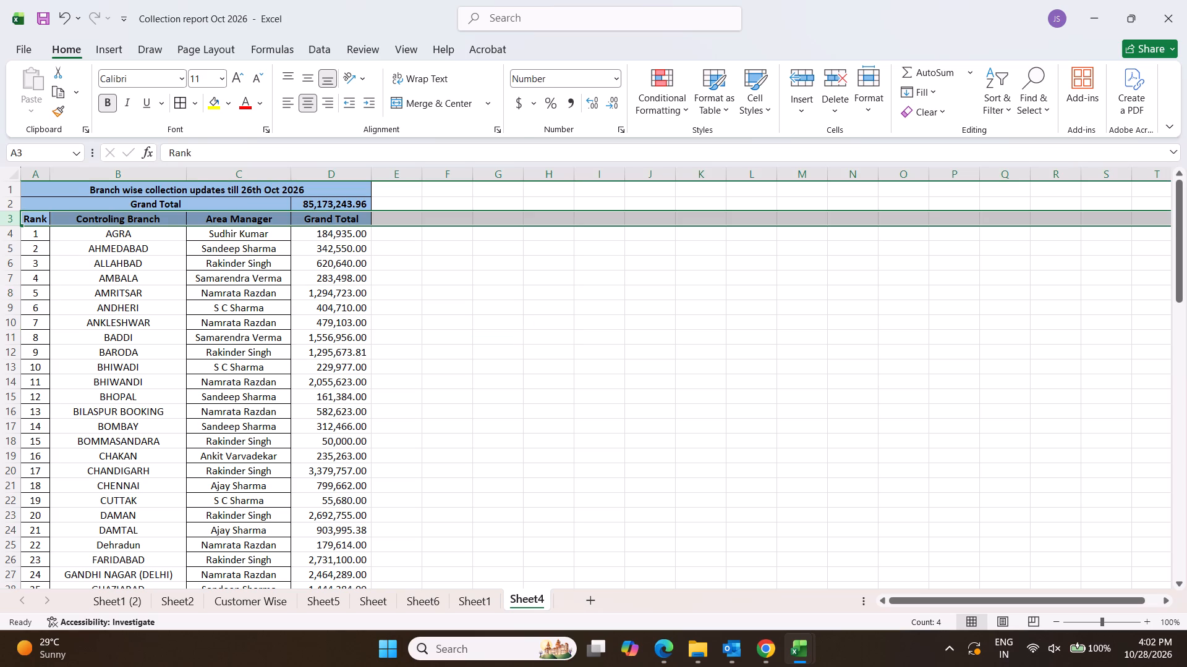
pyautogui.hotkey('alt', 'd')
pyautogui.write('FF')
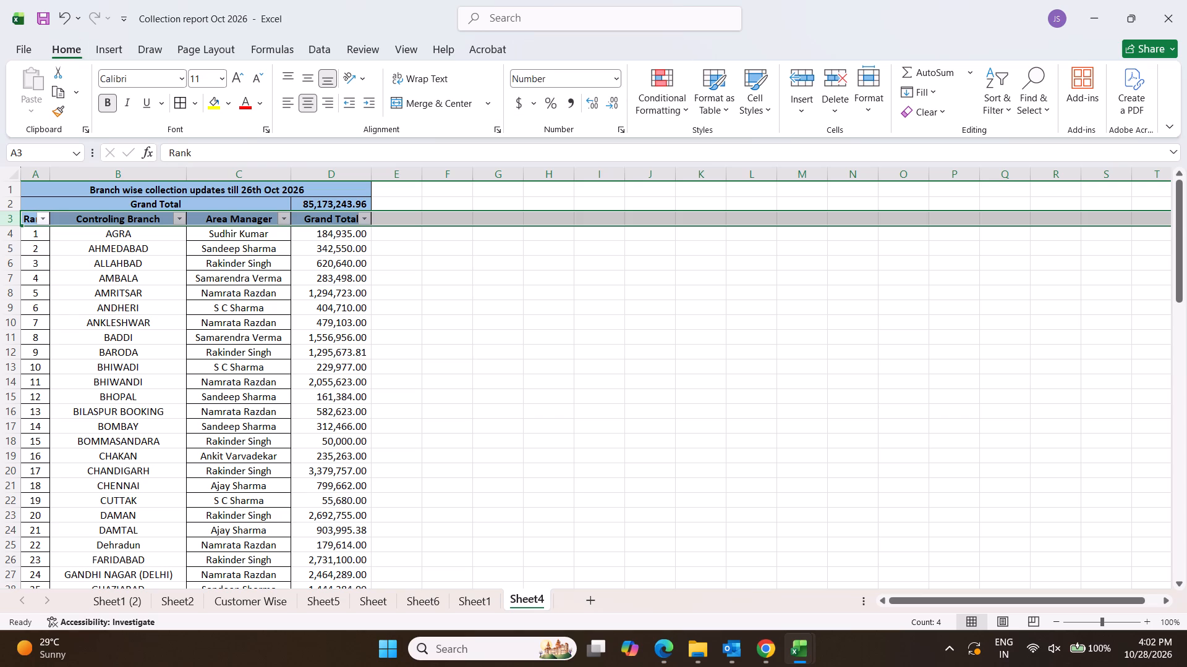
pyautogui.click(14, 172)
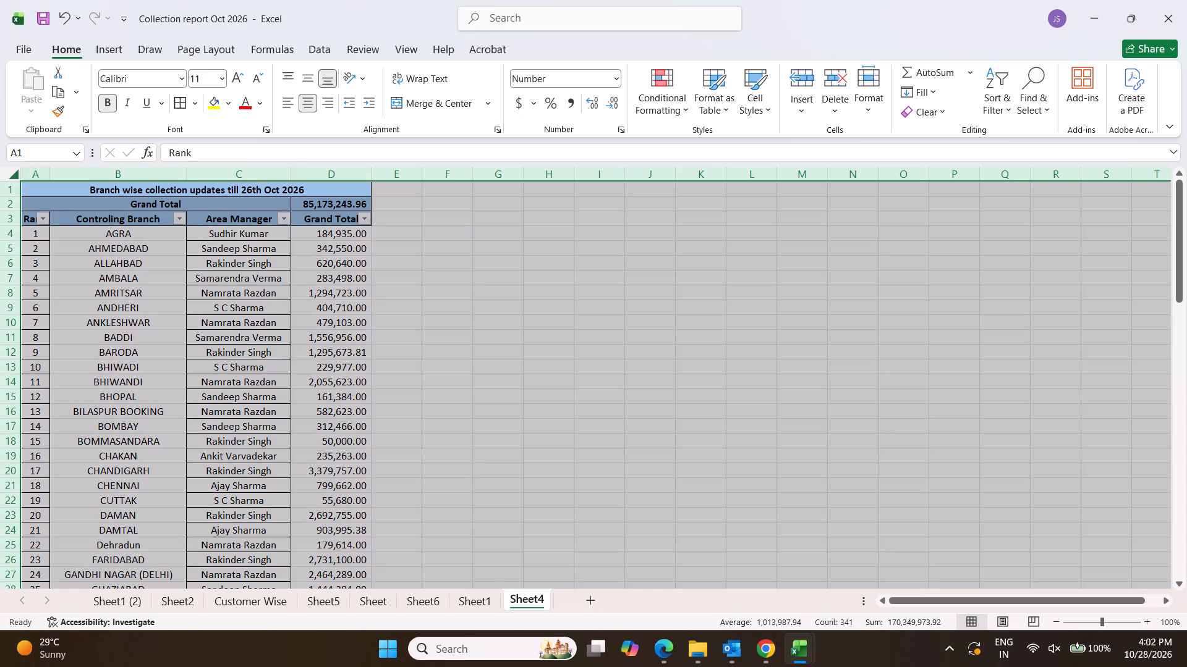
pyautogui.click(364, 216)
pyautogui.click(258, 257)
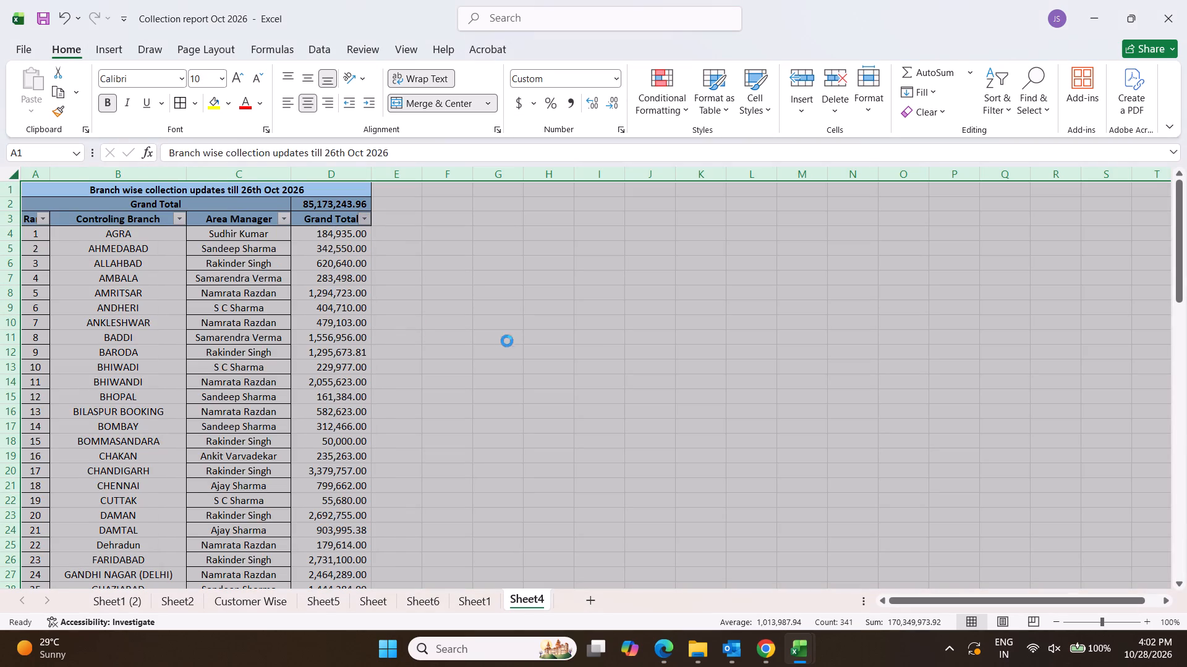
pyautogui.click(517, 341)
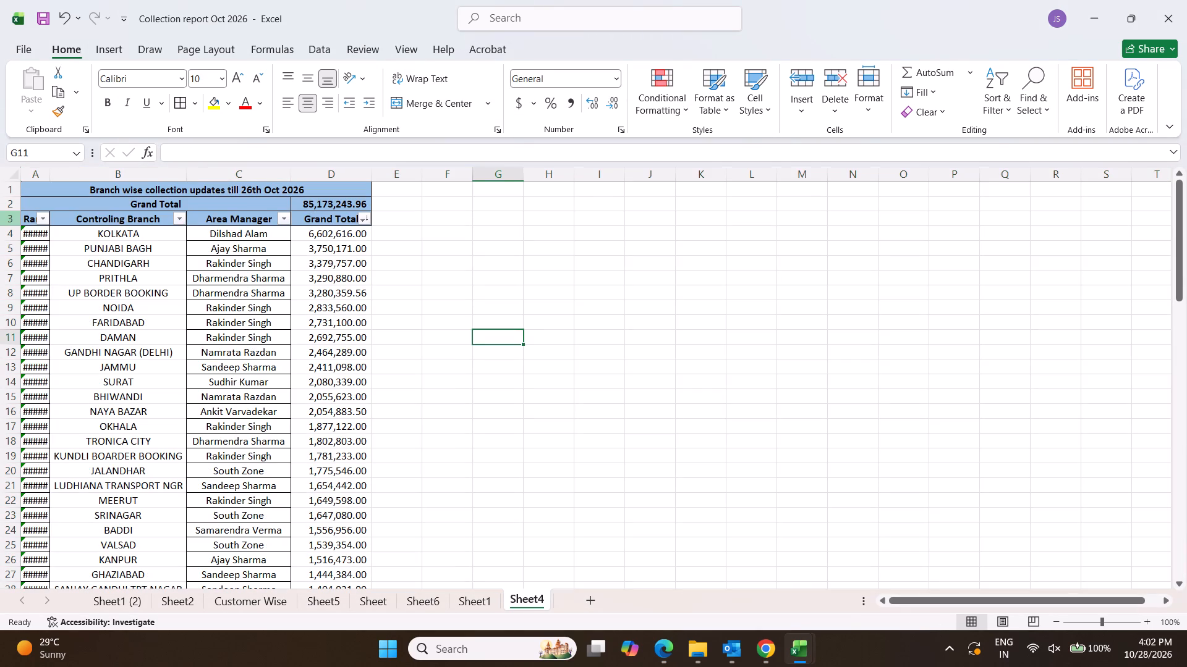
# Remove the filters from the row 3 headers.
pyautogui.click(4, 219)
pyautogui.hotkey('alt', 'd')
pyautogui.write('FF')
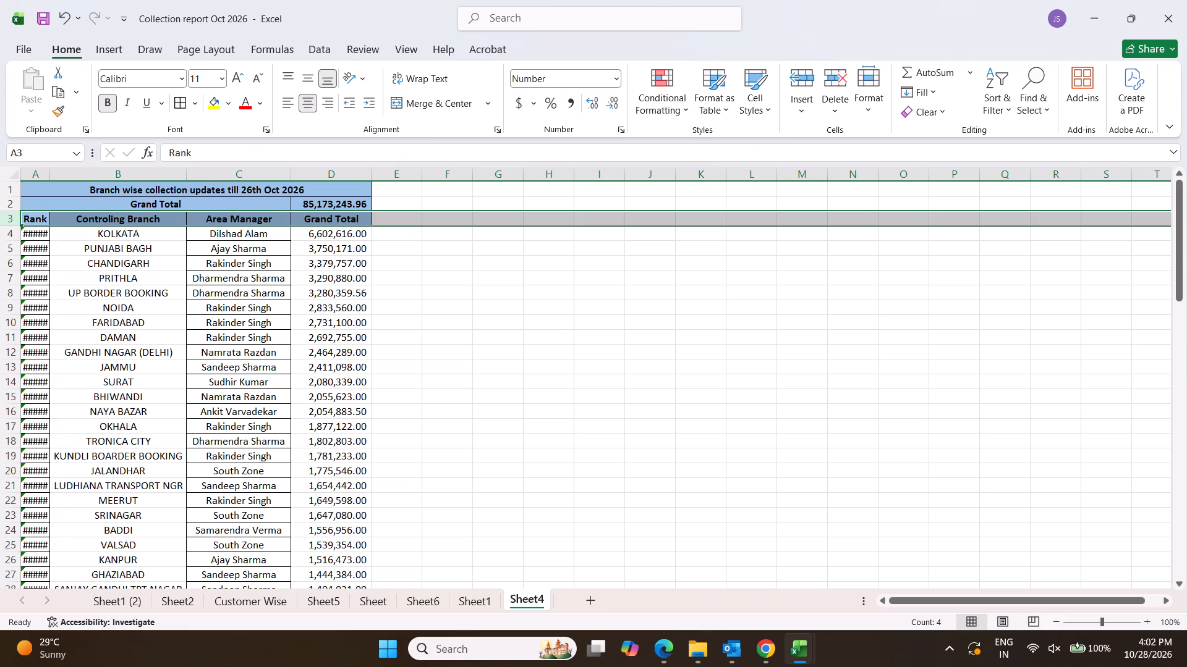
# Renumber the Rank column by entering 1 in A4 and filling the previous-rank-plus-1 formula down into A71 and A83.
pyautogui.click(41, 232)
pyautogui.press('1')
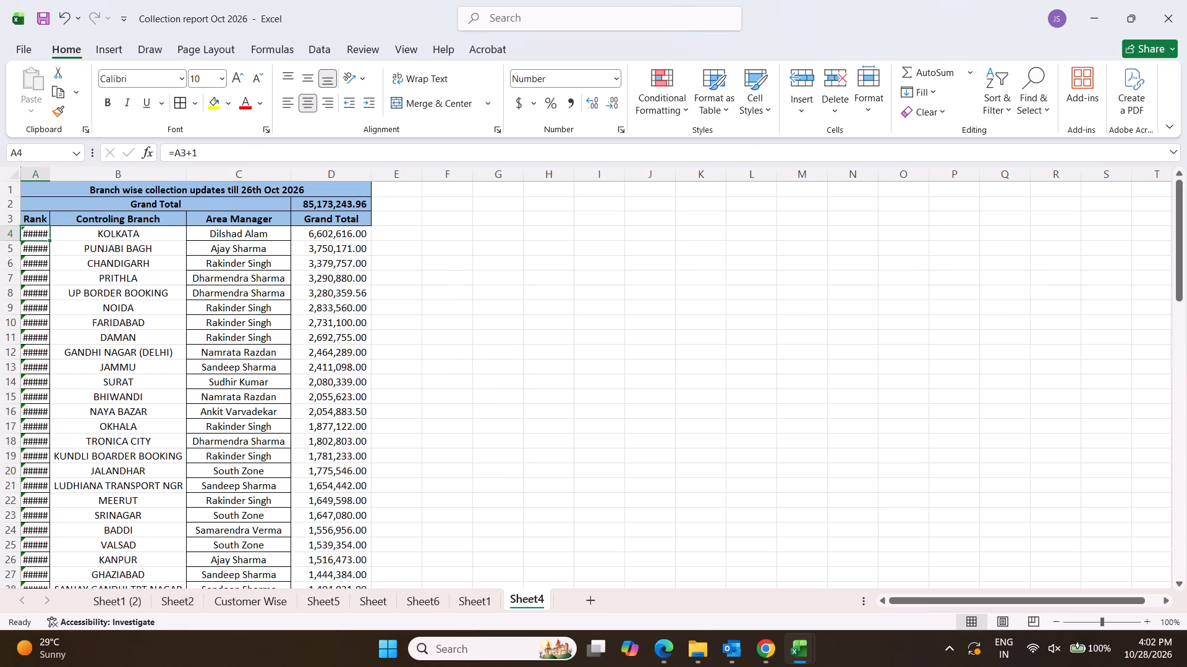
pyautogui.press('Return')
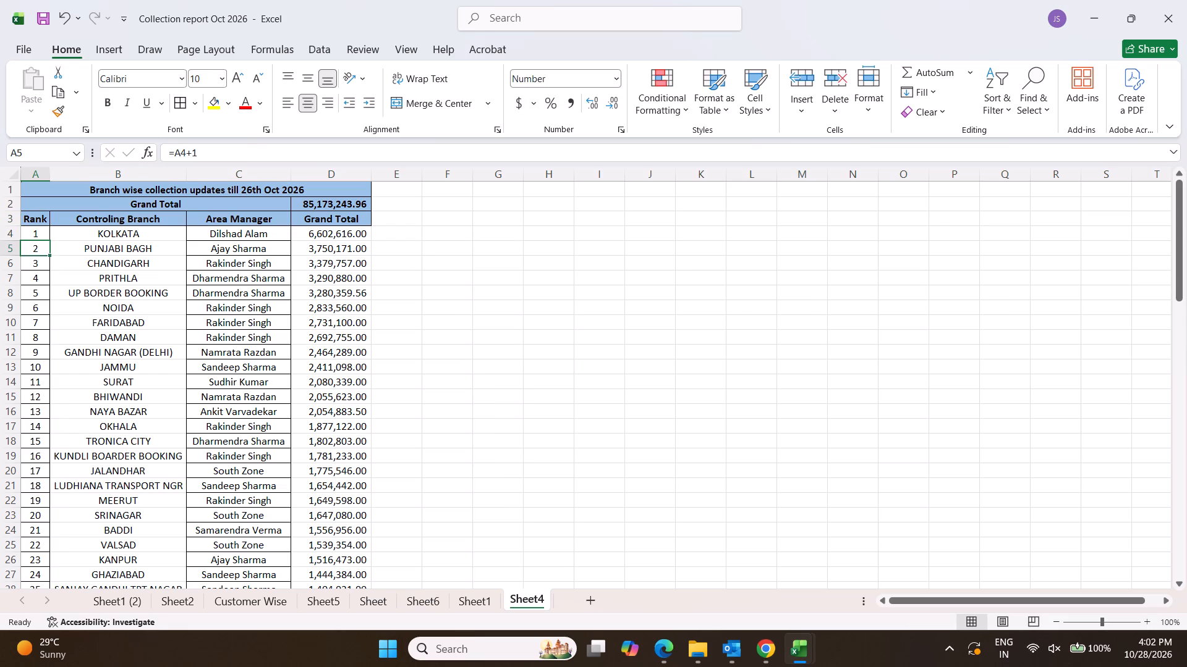
pyautogui.scroll(-15, 245, 396)
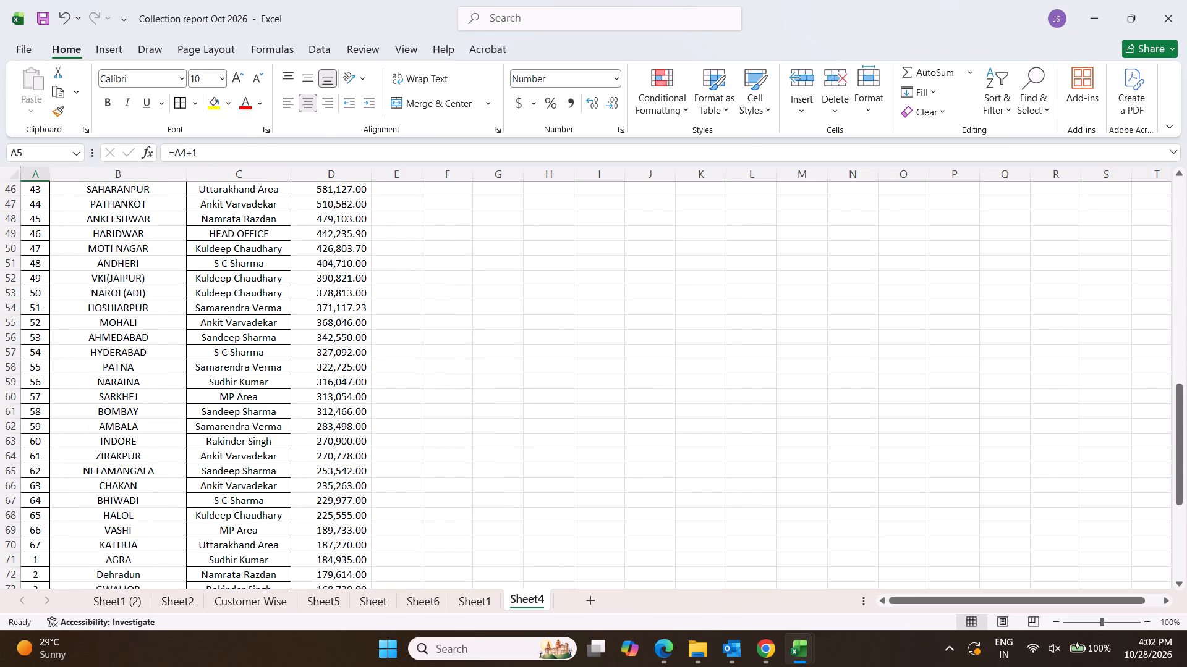
pyautogui.scroll(-5, 256, 396)
pyautogui.click(35, 335)
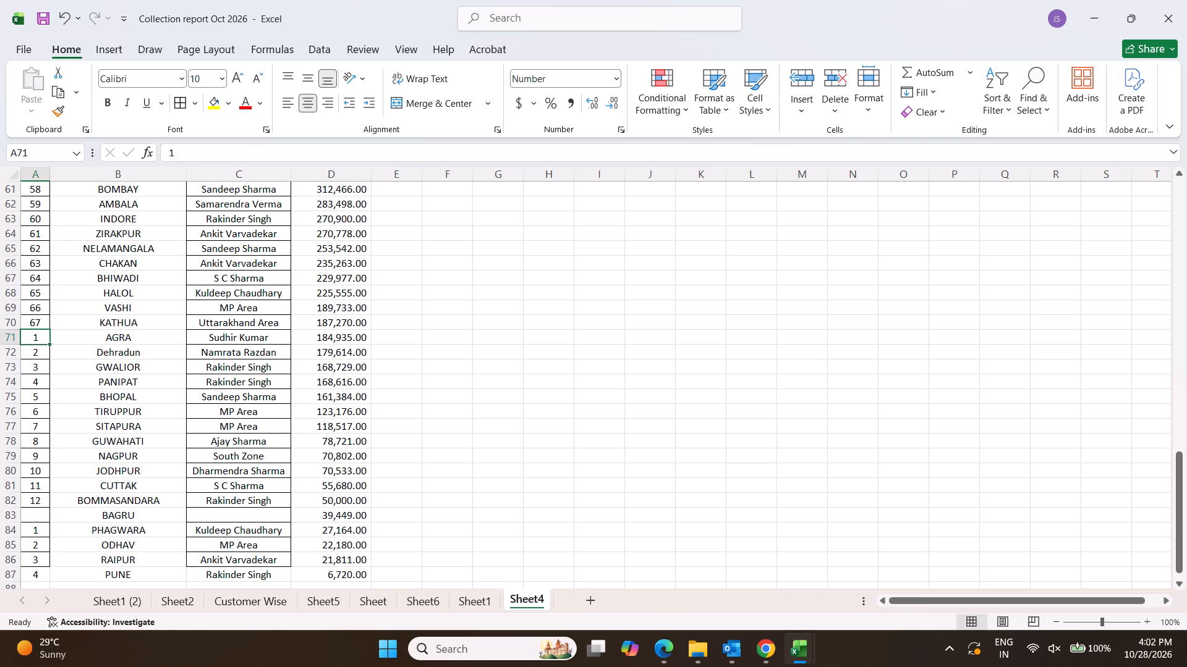
pyautogui.hotkey('ctrl', 'd')
pyautogui.scroll(-5, 172, 417)
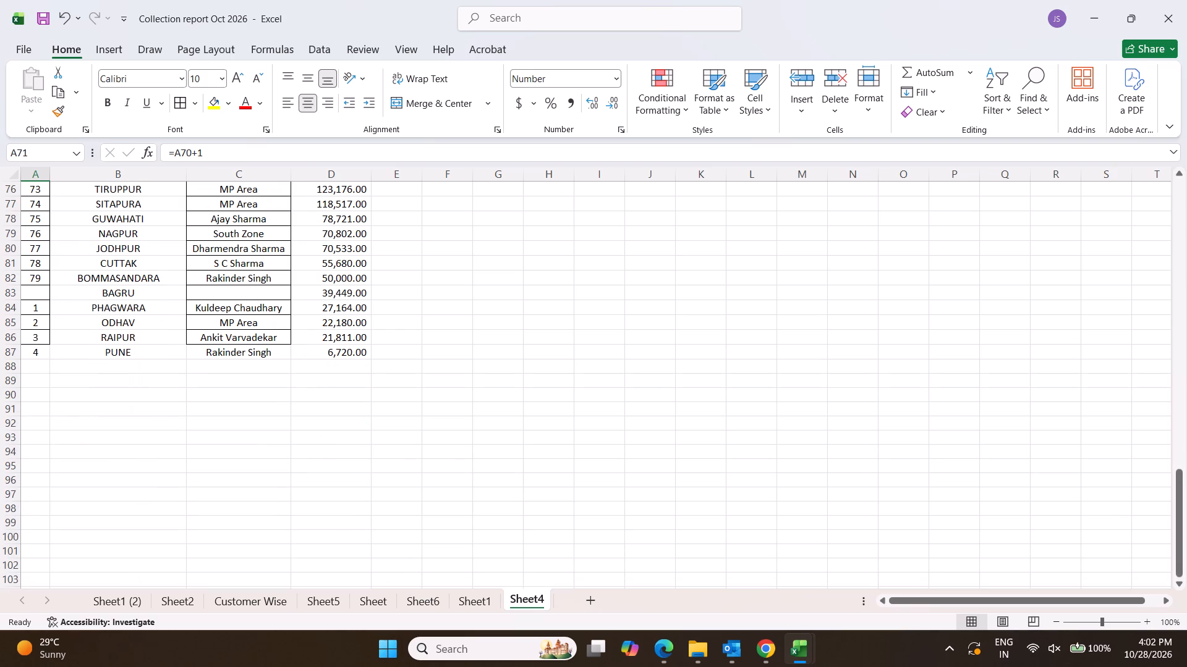
pyautogui.click(33, 290)
pyautogui.hotkey('ctrl', 'd')
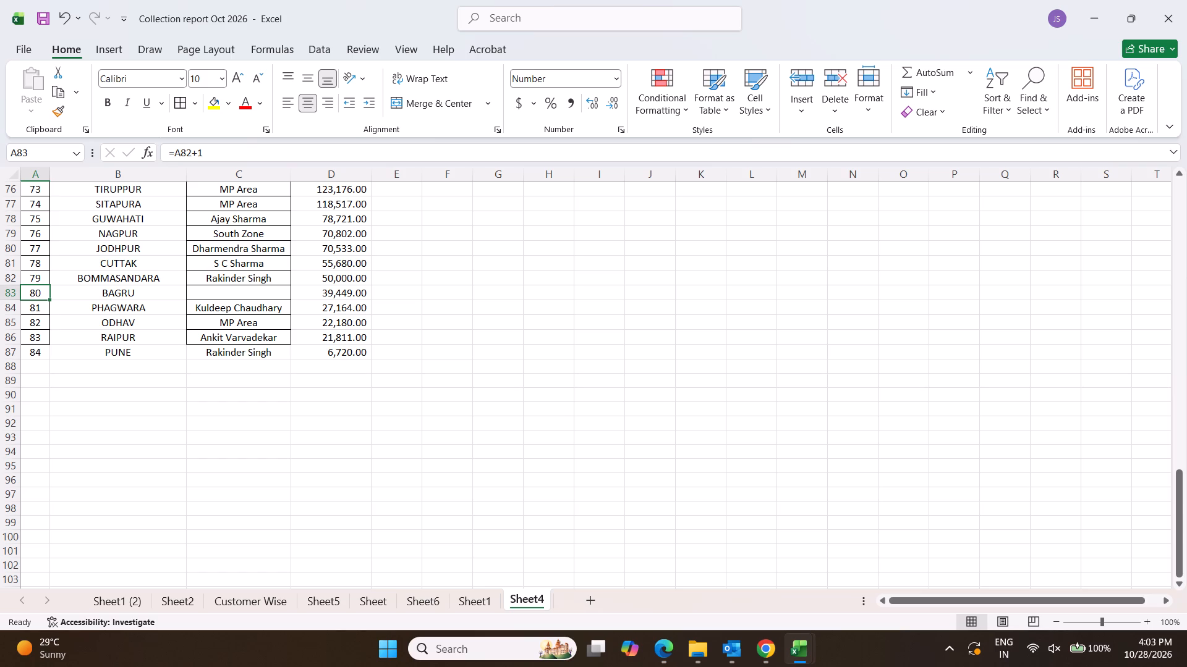
# Apply all borders to the whole report range A1:D87 on Sheet4.
pyautogui.click(305, 401)
pyautogui.moveTo(347, 354); pyautogui.dragTo(198, 312)
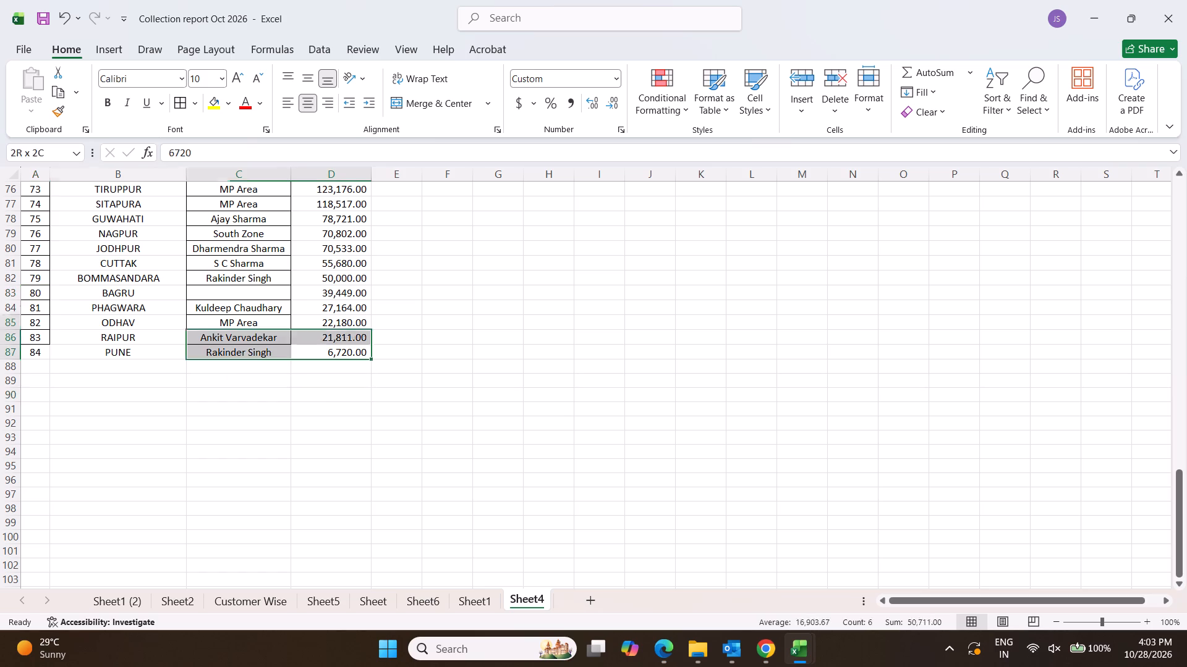
pyautogui.moveTo(198, 312); pyautogui.dragTo(1, 99)
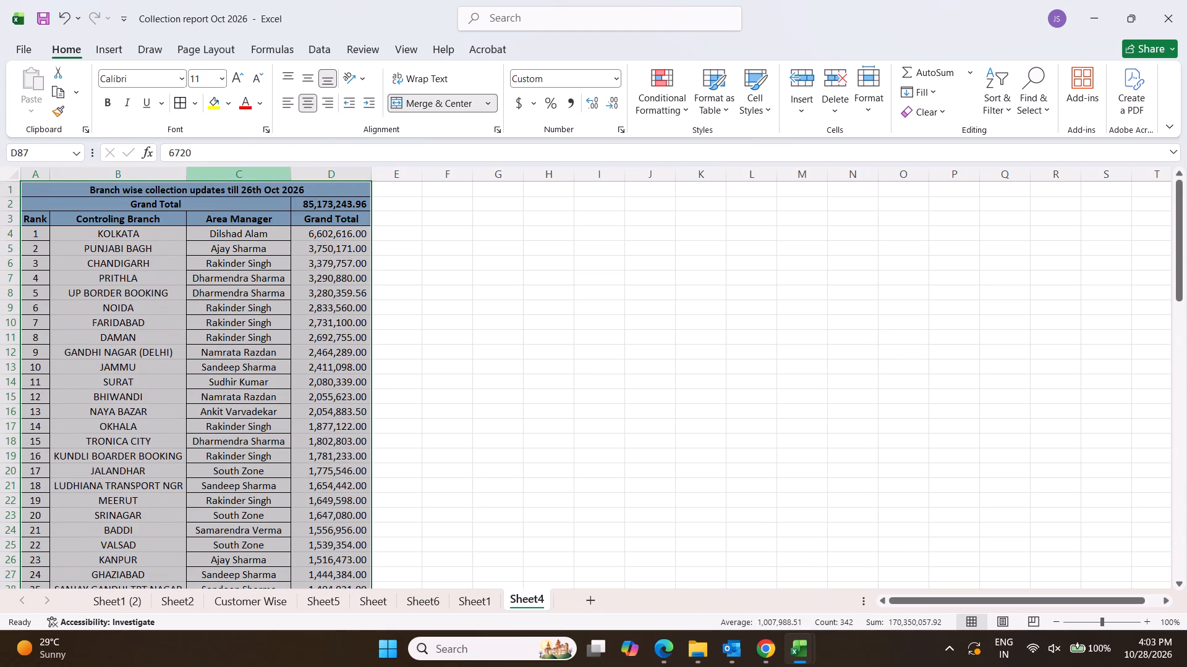
pyautogui.click(179, 101)
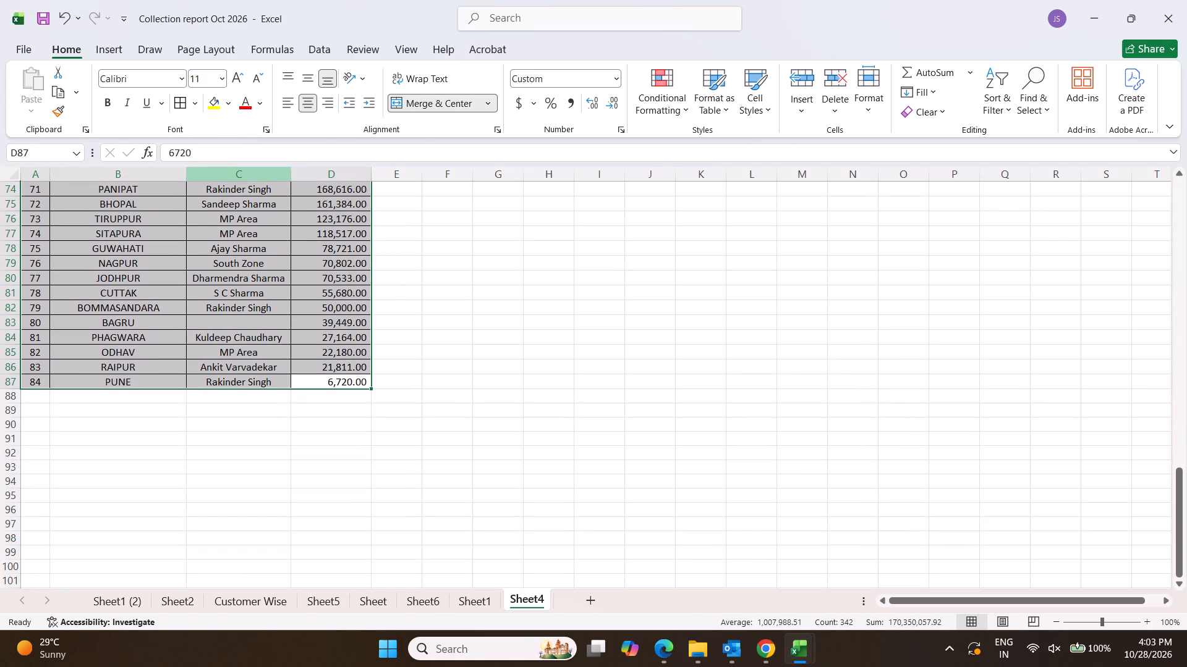
pyautogui.scroll(7, 482, 256)
pyautogui.scroll(20, 478, 248)
pyautogui.scroll(1, 478, 248)
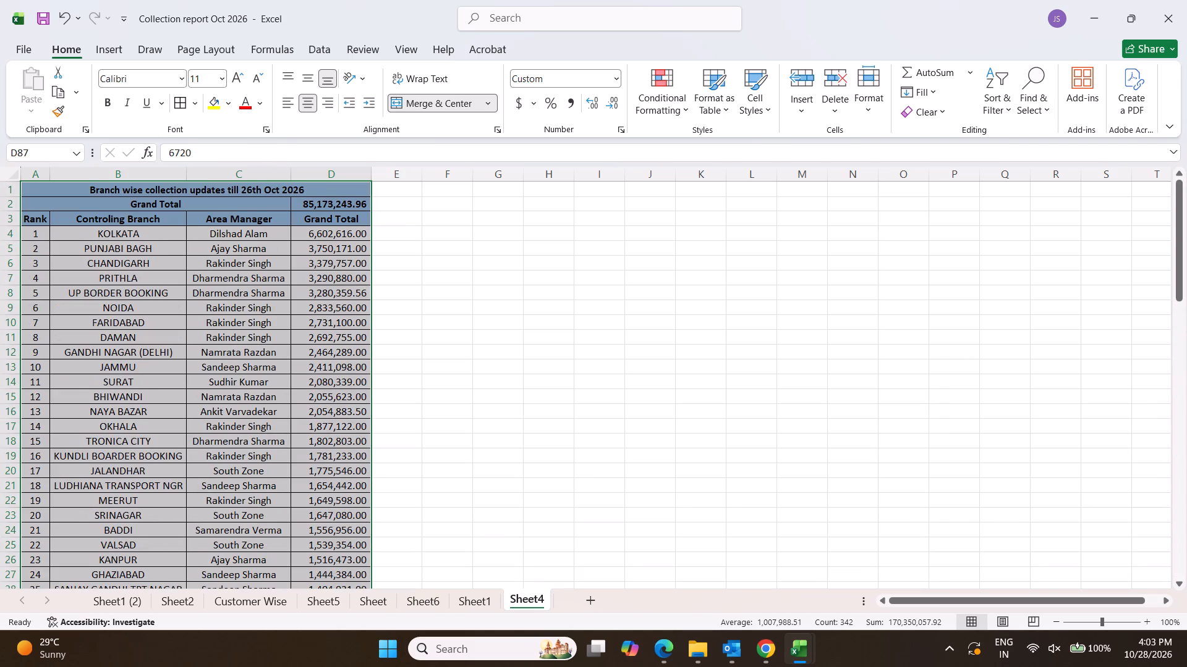
pyautogui.click(475, 291)
# Format the amounts in column D in comma style with no decimal places.
pyautogui.click(350, 175)
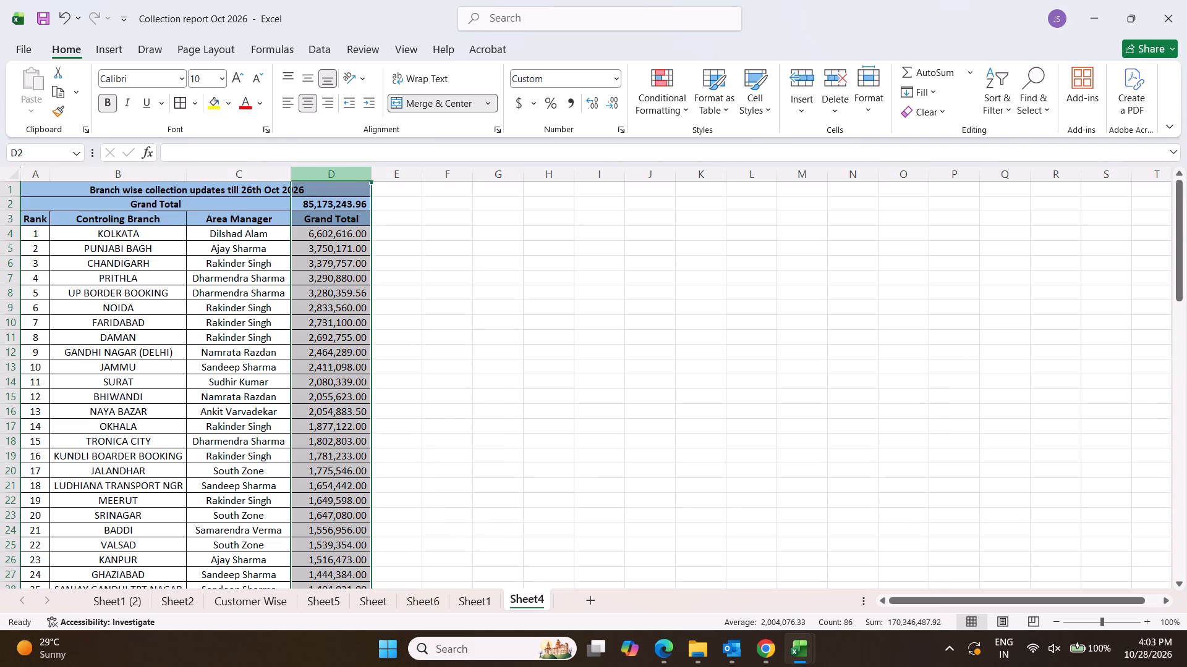
pyautogui.click(569, 100)
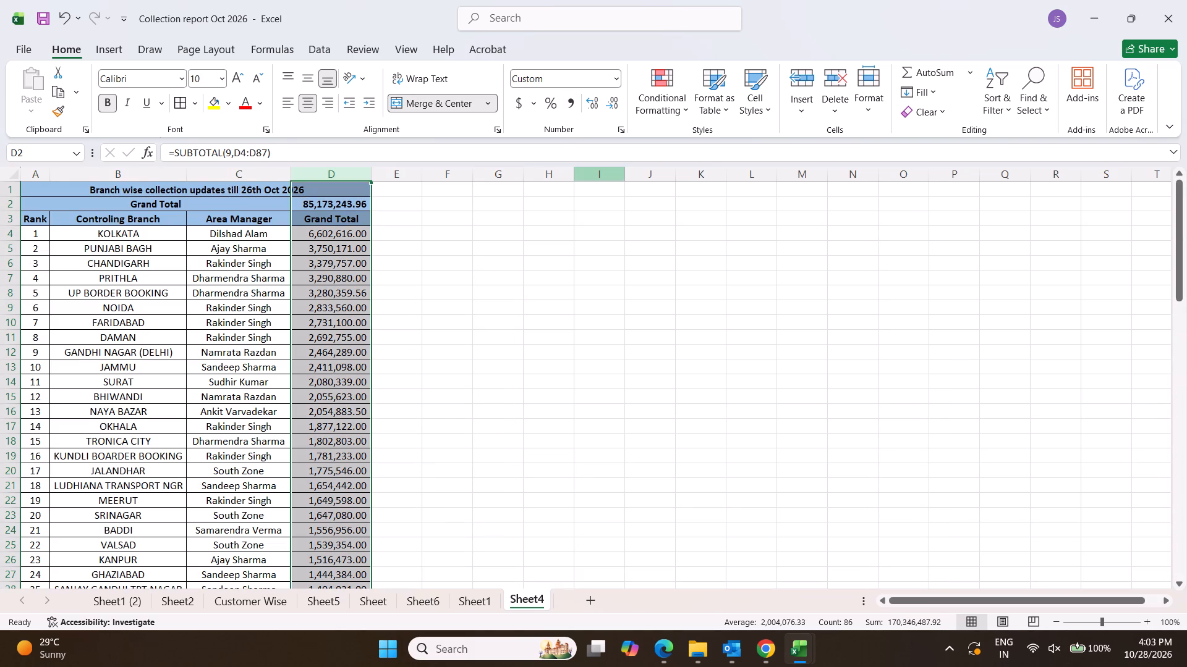
pyautogui.doubleClick(613, 100)
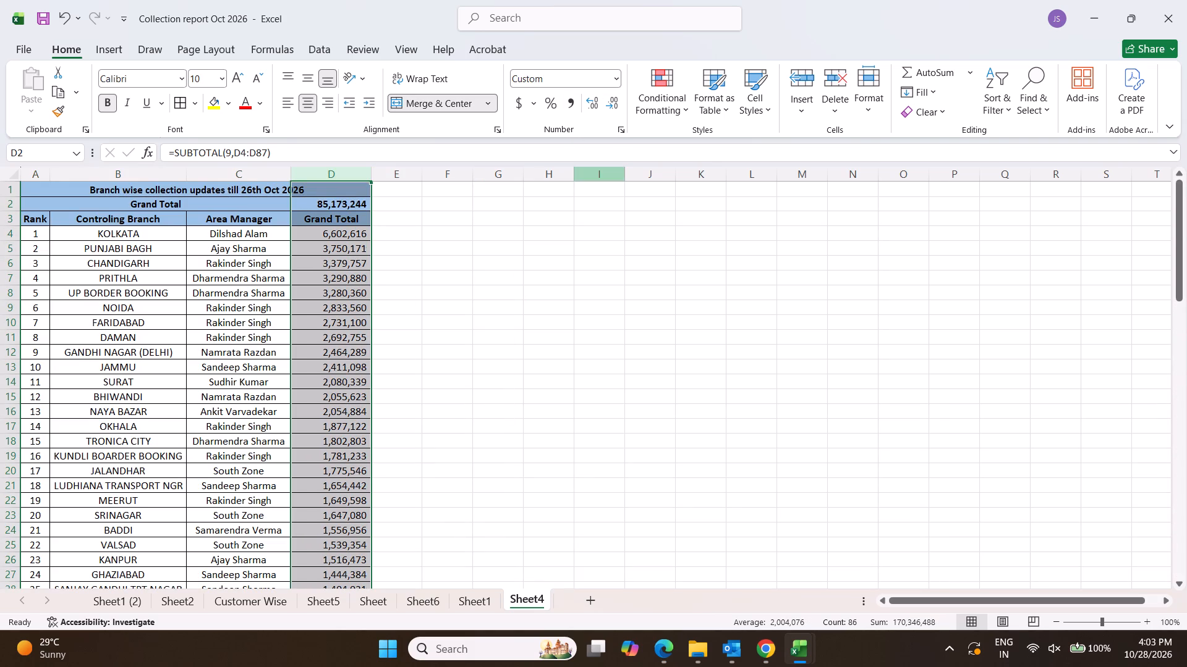
pyautogui.click(592, 285)
# Change the date in the report title in A1 to 27th Oct 2026.
pyautogui.click(234, 188)
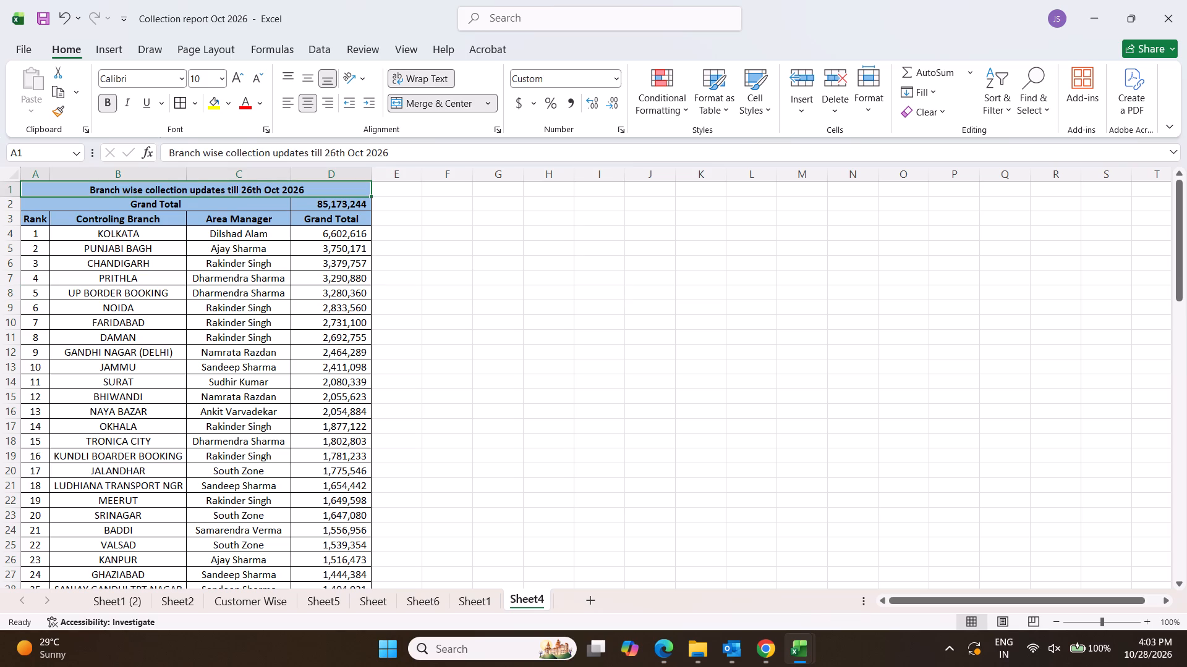
pyautogui.click(333, 149)
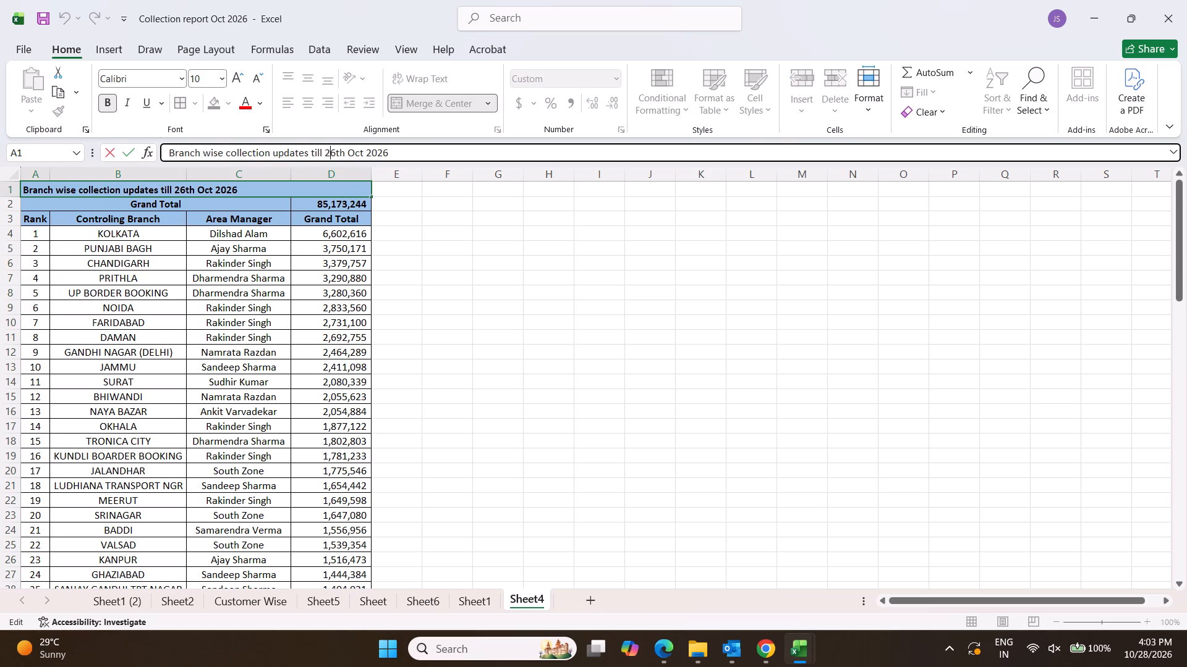
pyautogui.press('Delete')
pyautogui.press('7')
pyautogui.press('Return')
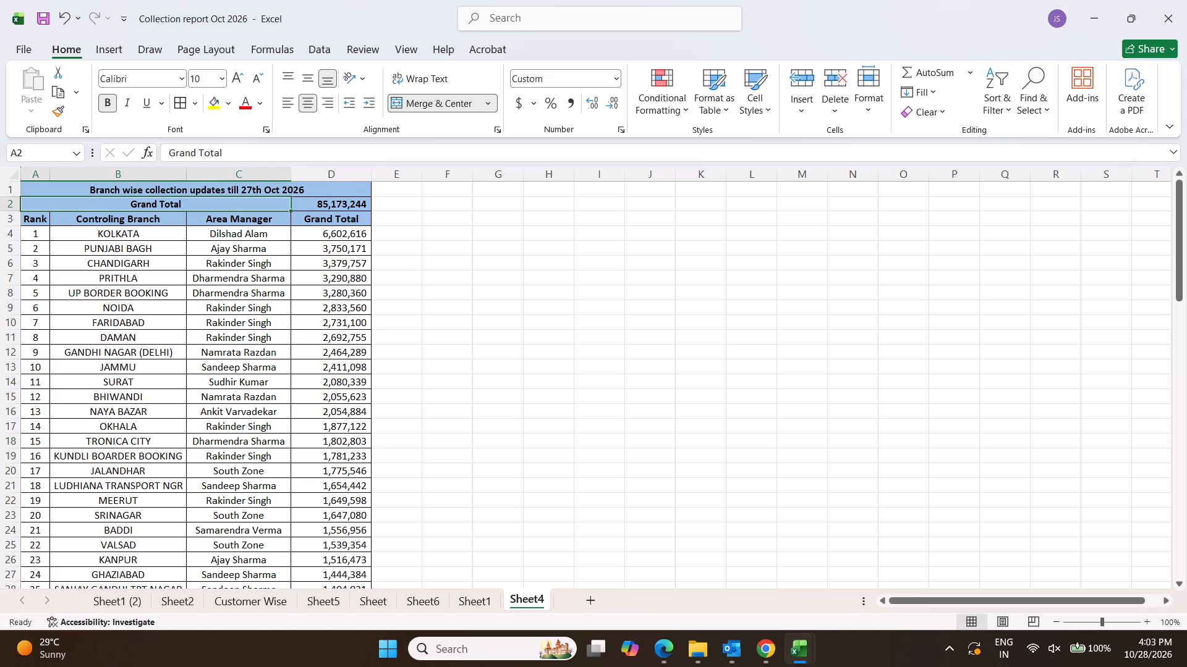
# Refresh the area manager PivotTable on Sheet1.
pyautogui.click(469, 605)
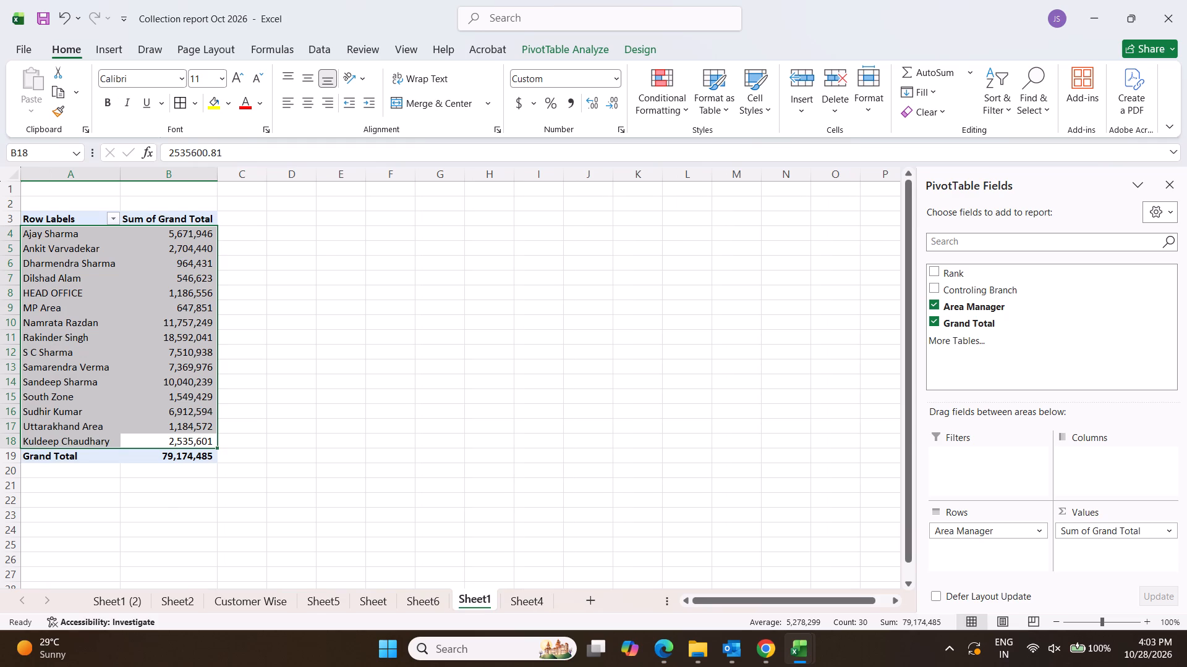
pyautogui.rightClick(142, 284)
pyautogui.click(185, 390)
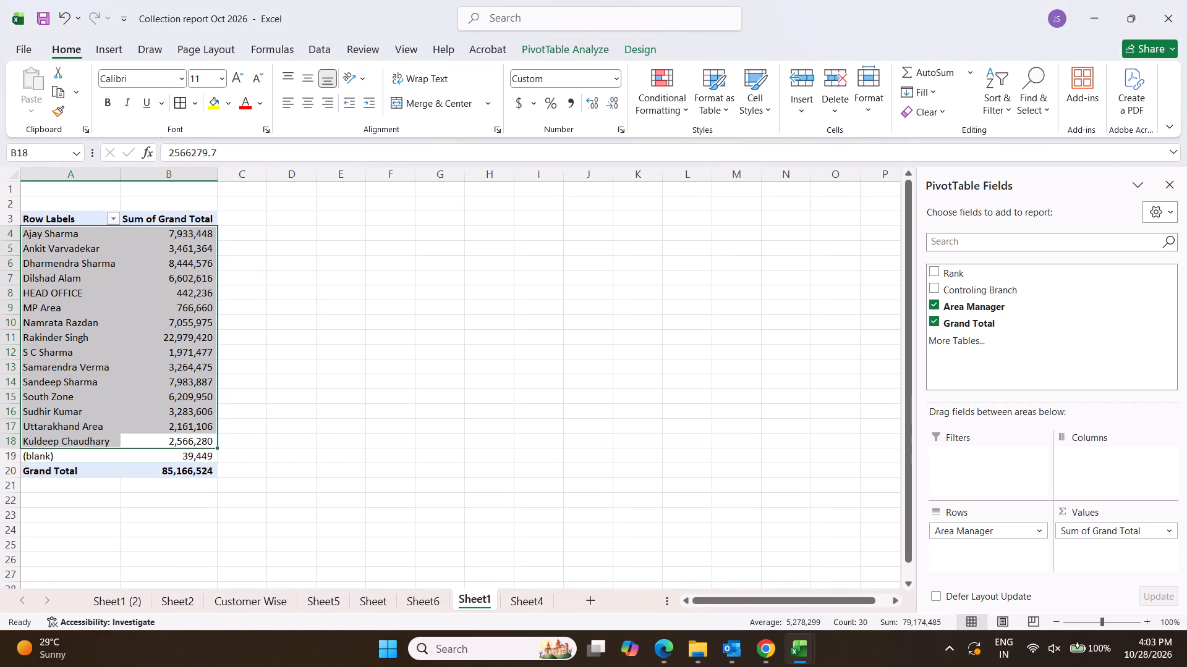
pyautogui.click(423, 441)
# Delete the Sheet1 worksheet containing the old area manager PivotTable.
pyautogui.rightClick(477, 603)
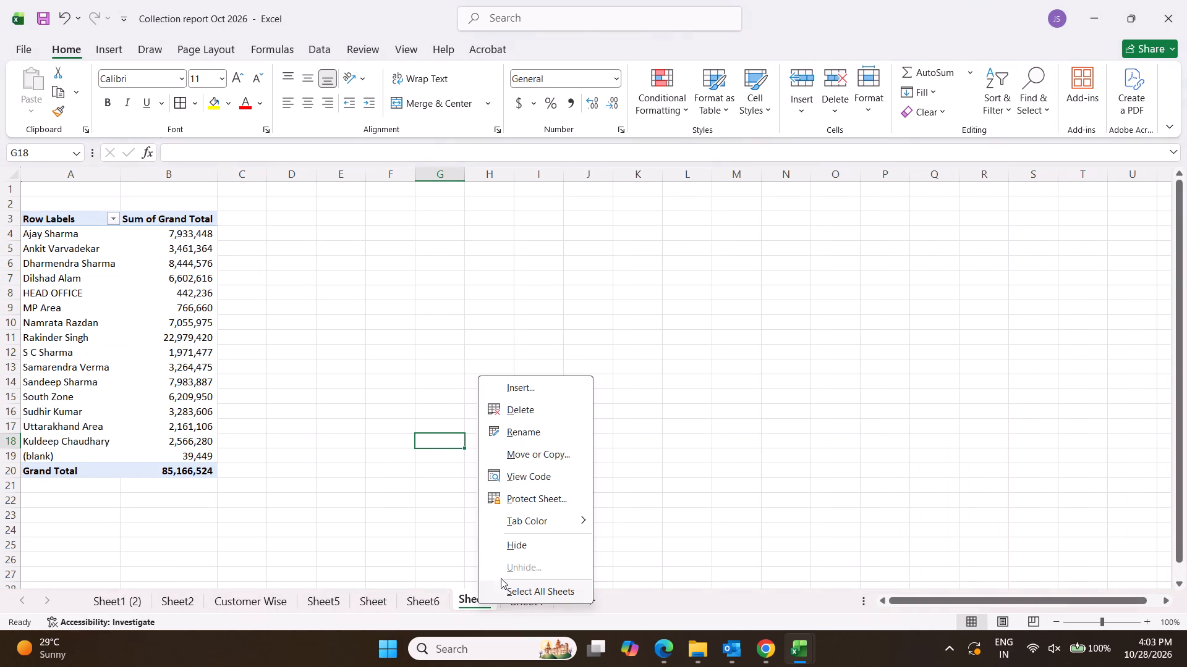
pyautogui.click(523, 408)
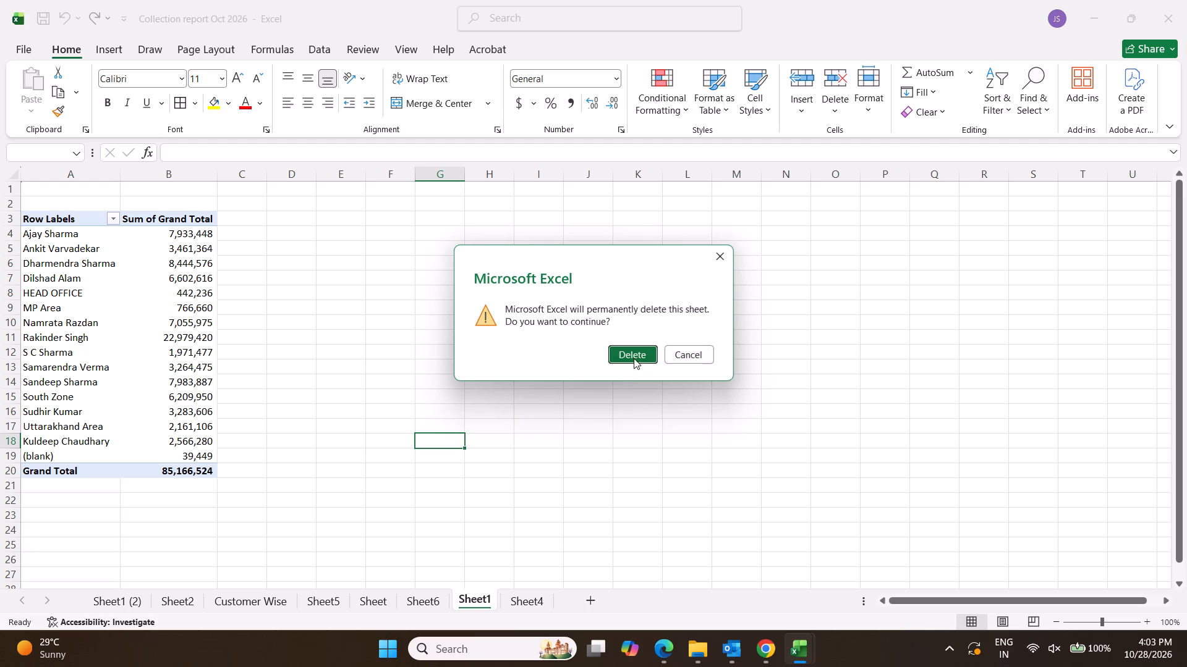
pyautogui.click(634, 351)
pyautogui.click(526, 419)
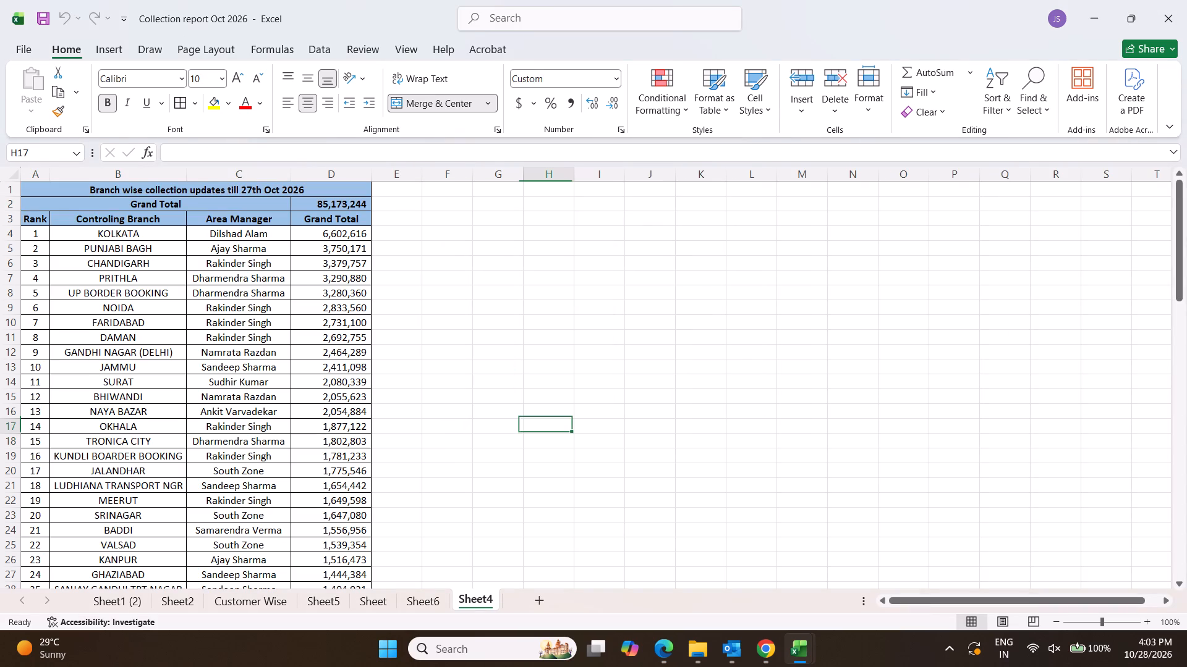
# Insert a PivotTable on a new sheet from the Sheet4 report range A3:D87.
pyautogui.click(34, 216)
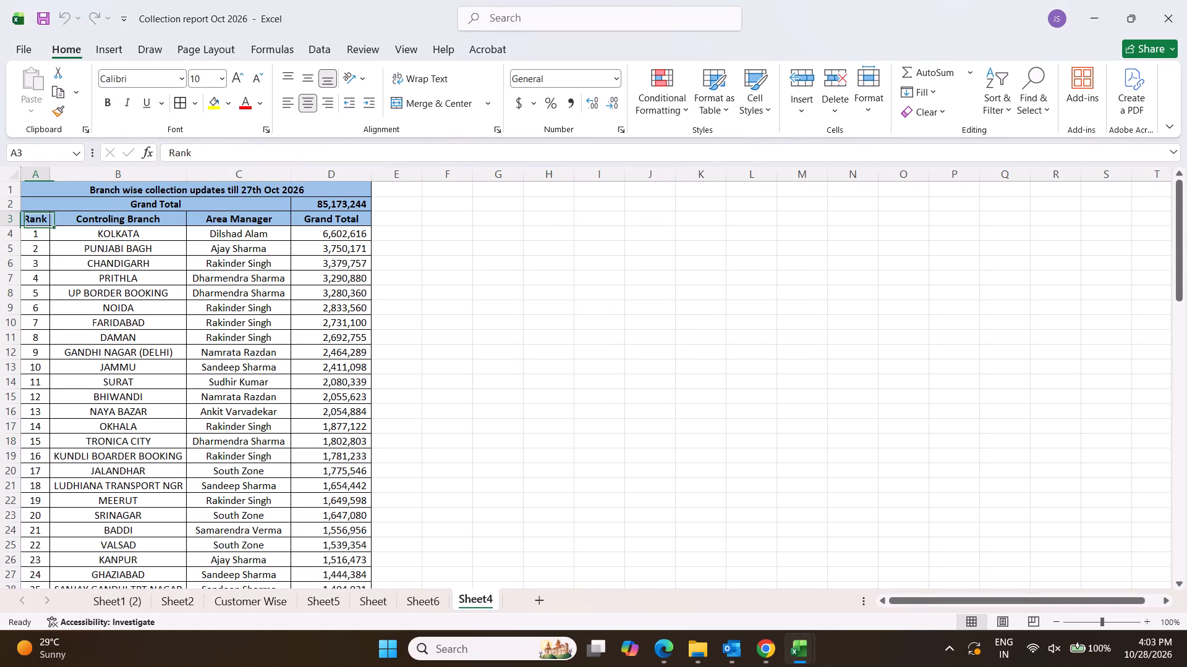
pyautogui.hotkey('shift', 'Right')
pyautogui.hotkey('shift', 'Right')
pyautogui.hotkey('shift', 'Right')
pyautogui.hotkey('ctrl', 'shift', 'Down')
pyautogui.hotkey('shift', 'Down')
pyautogui.hotkey('shift', 'Up')
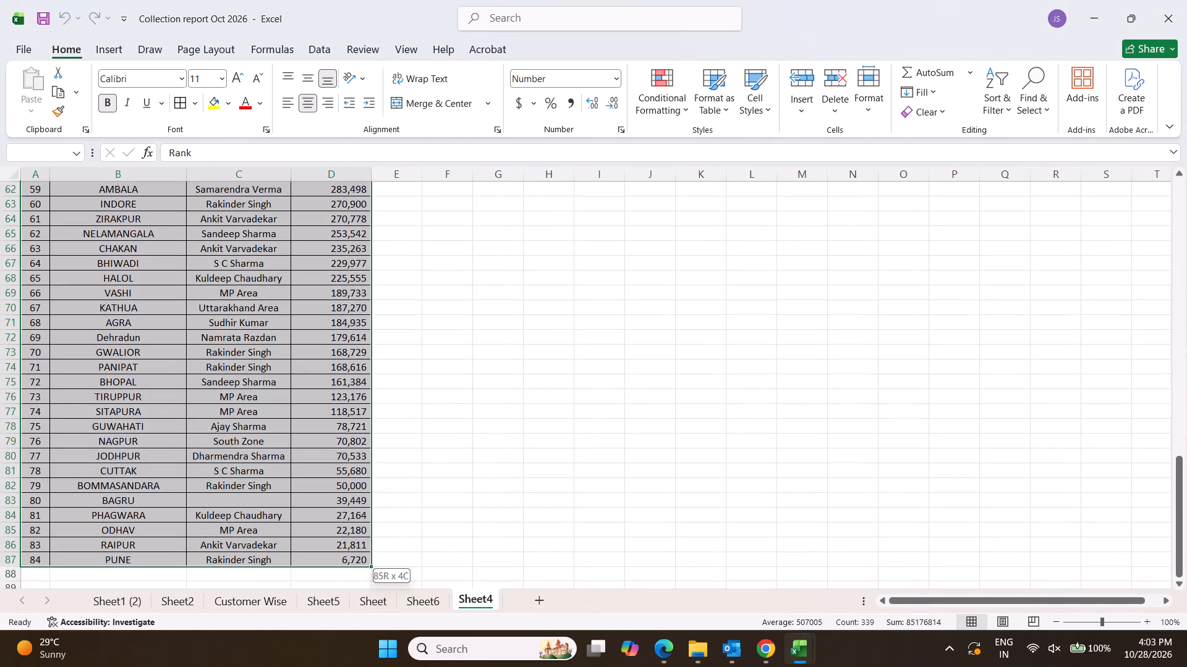
pyautogui.hotkey('alt', 'd')
pyautogui.press('p')
pyautogui.press('Return')
pyautogui.press('Return')
pyautogui.press('Return')
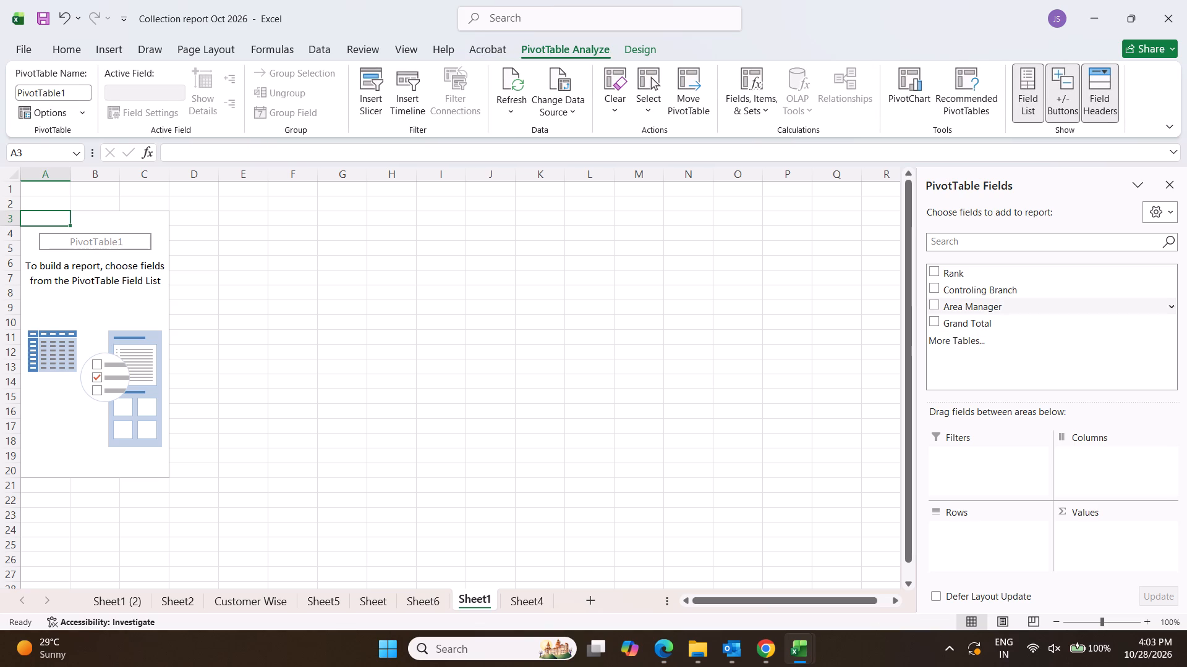
# Build the PivotTable with Area Manager as rows and the sum of Grand Total as values.
pyautogui.moveTo(976, 306); pyautogui.dragTo(996, 548)
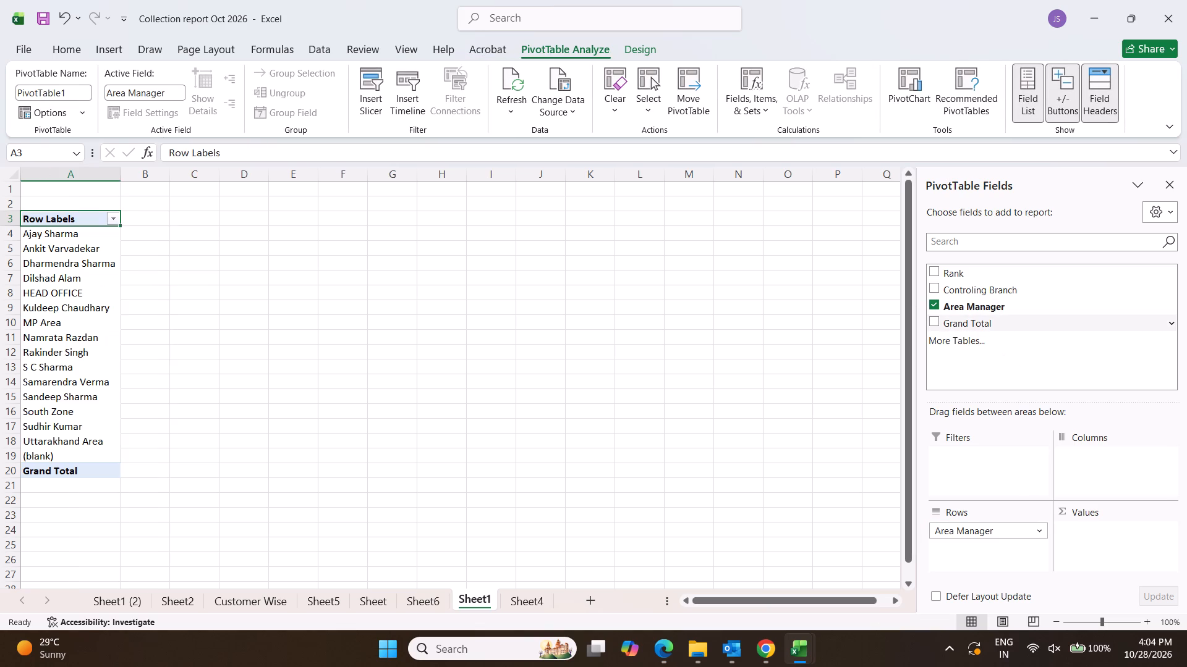
pyautogui.moveTo(972, 320); pyautogui.dragTo(1107, 566)
pyautogui.click(557, 430)
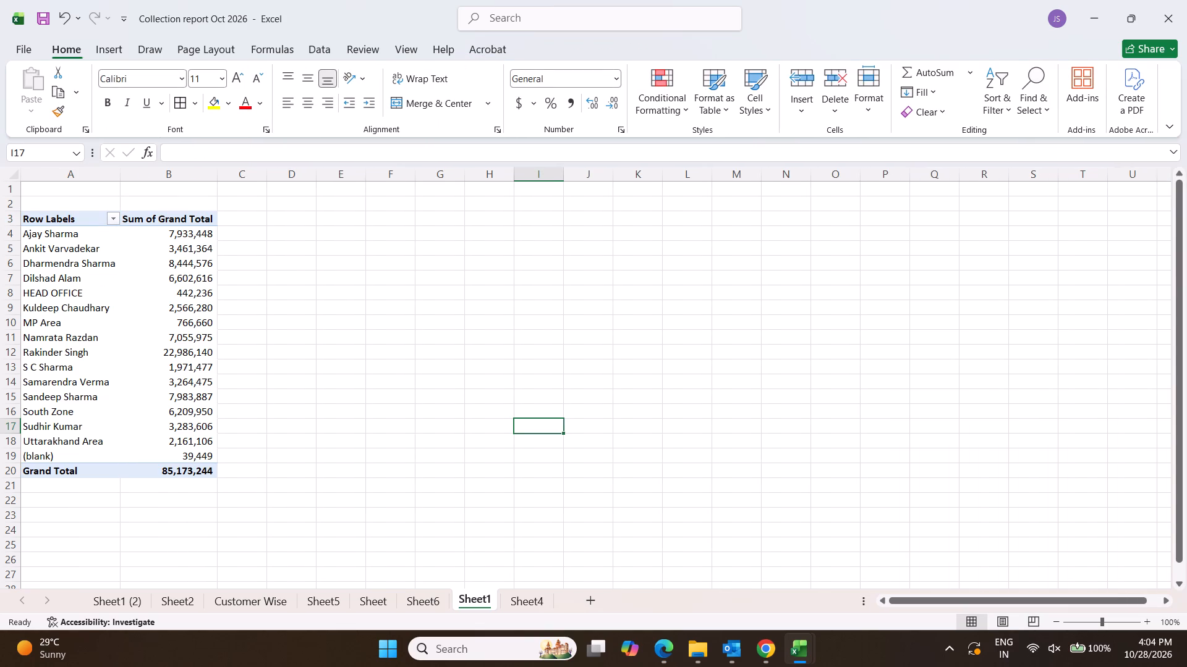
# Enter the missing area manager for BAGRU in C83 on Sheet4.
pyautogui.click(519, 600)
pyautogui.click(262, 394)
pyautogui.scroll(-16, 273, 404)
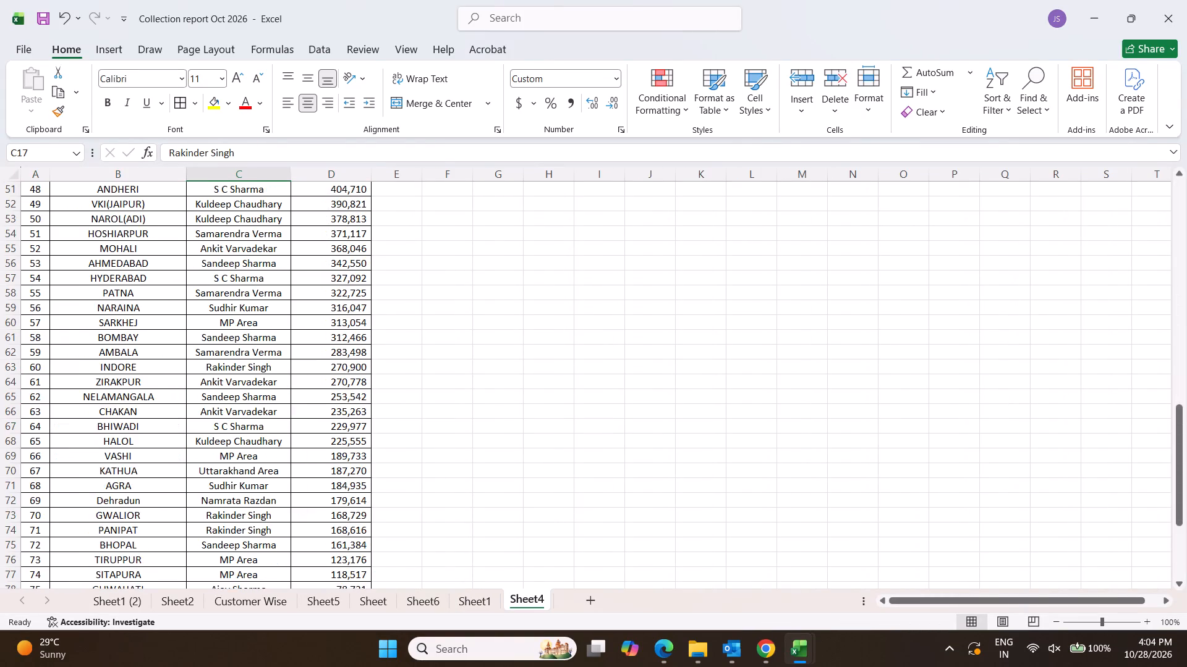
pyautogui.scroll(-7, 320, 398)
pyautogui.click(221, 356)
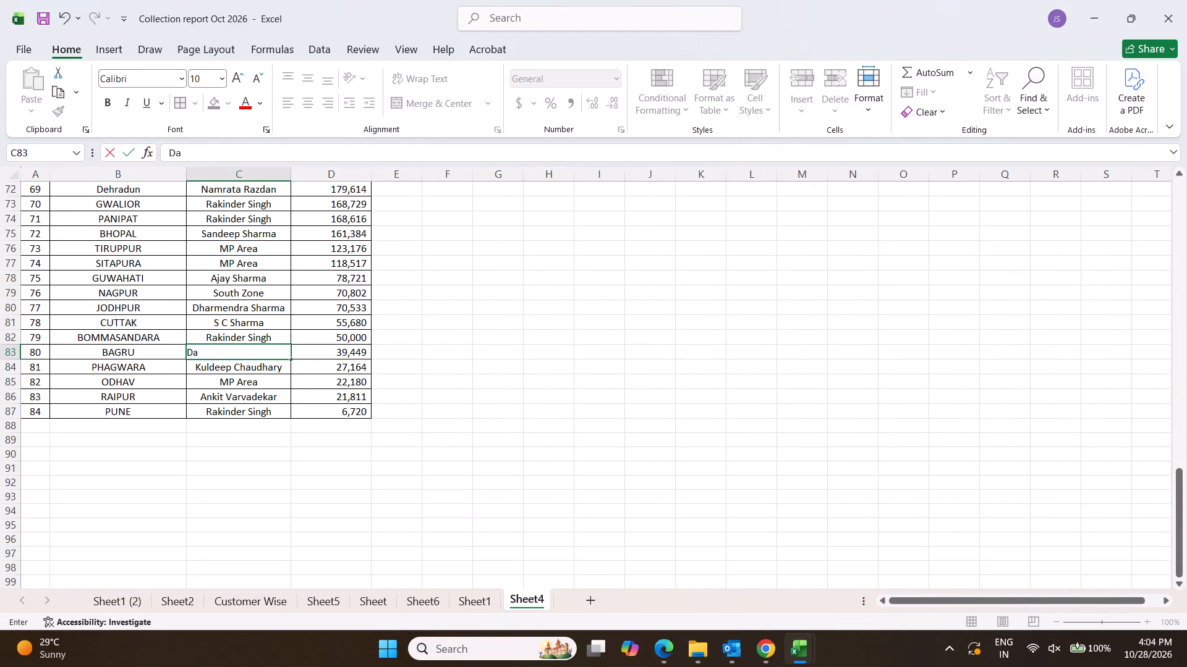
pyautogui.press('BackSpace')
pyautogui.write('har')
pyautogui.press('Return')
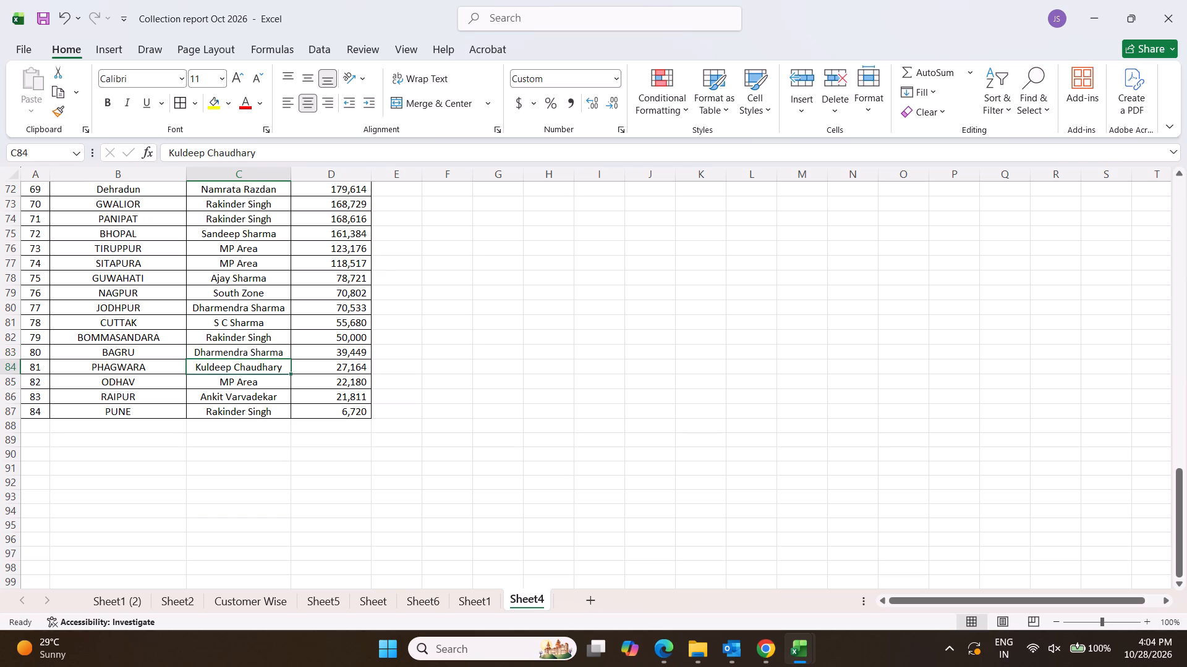
# Enter a VLOOKUP in C4 that matches B4 exactly in Customer Wise C3:D1499 of Final Collection target Aug 2026, returning column 2.
pyautogui.hotkey('ctrl', 'Up')
pyautogui.press('Down')
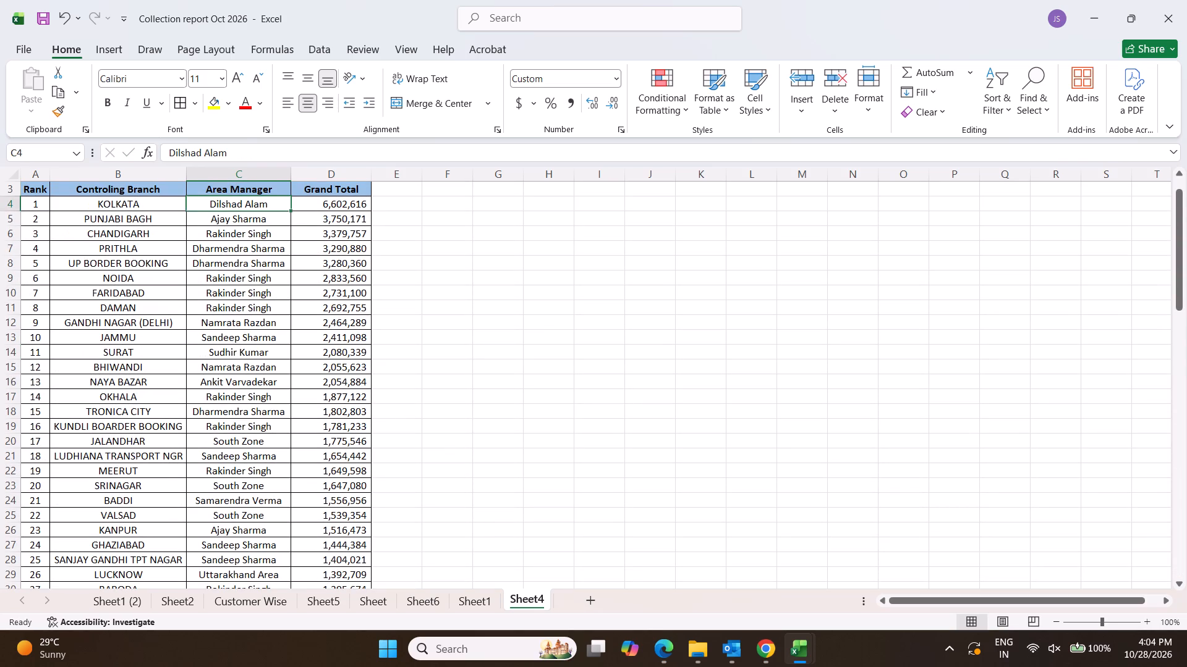
pyautogui.write('=vlookup(')
pyautogui.press('Left')
pyautogui.press(',')
pyautogui.hotkey('alt', 'Tab')
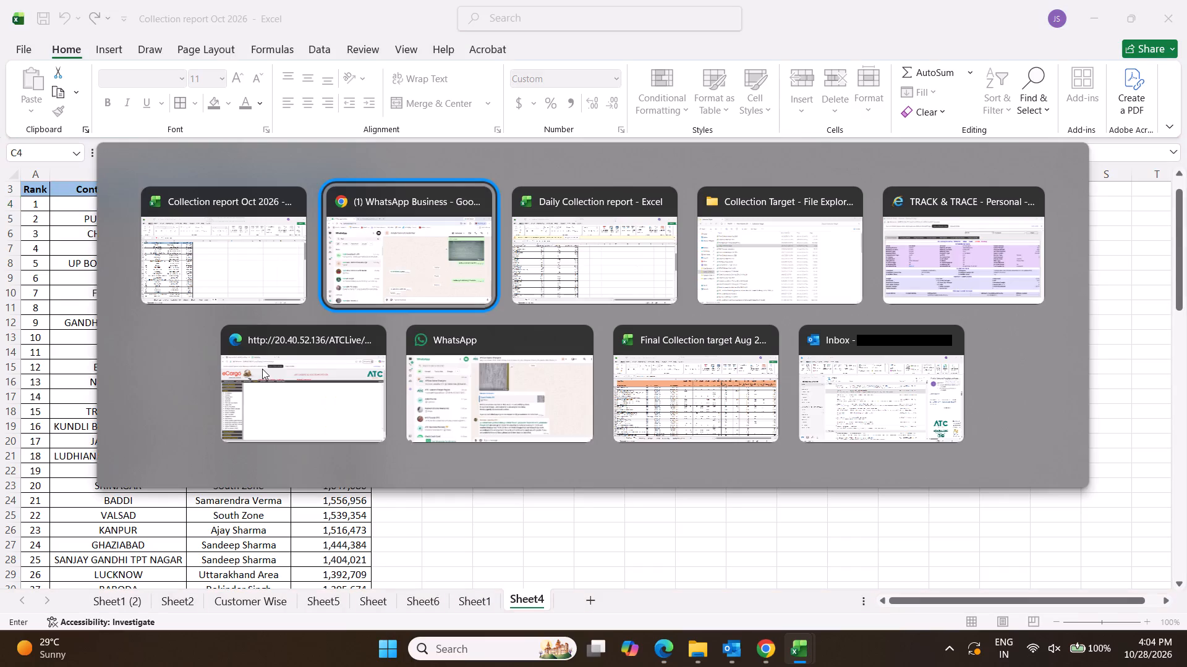
pyautogui.hotkey('alt', 'Tab')
pyautogui.hotkey('alt', 'Tab')
pyautogui.hotkey('alt', 'Tab')
pyautogui.hotkey('alt', 'Tab')
pyautogui.hotkey('alt', 'Tab')
pyautogui.hotkey('alt', 'Tab')
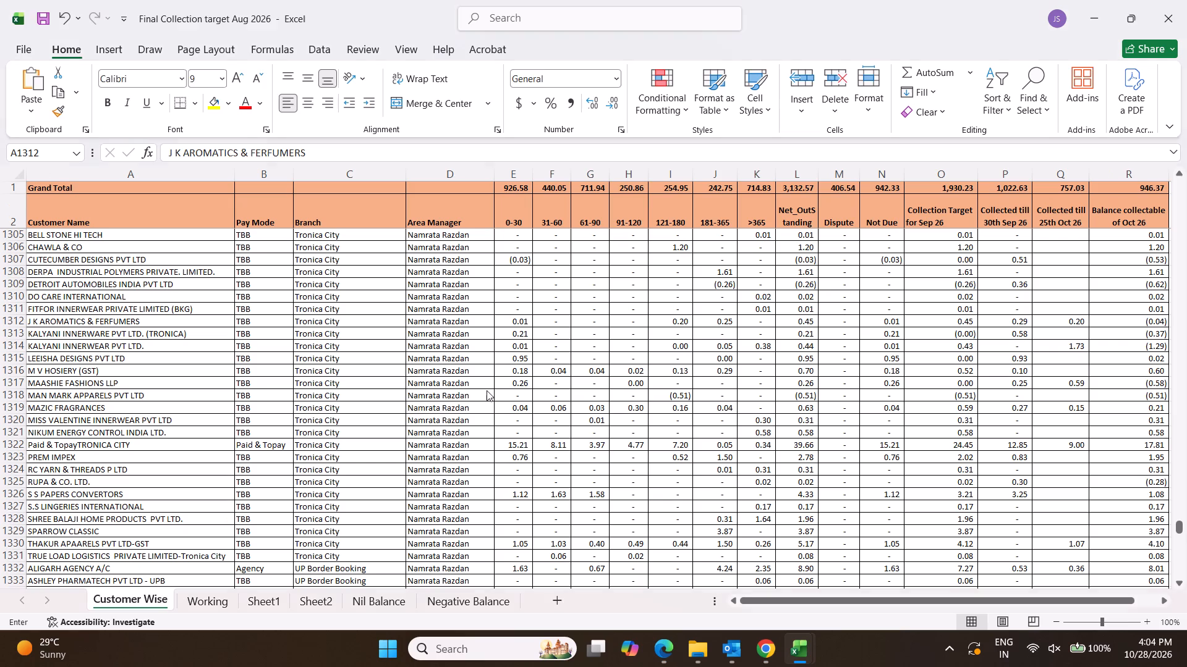
pyautogui.click(305, 332)
pyautogui.hotkey('ctrl', 'Up')
pyautogui.press('Up')
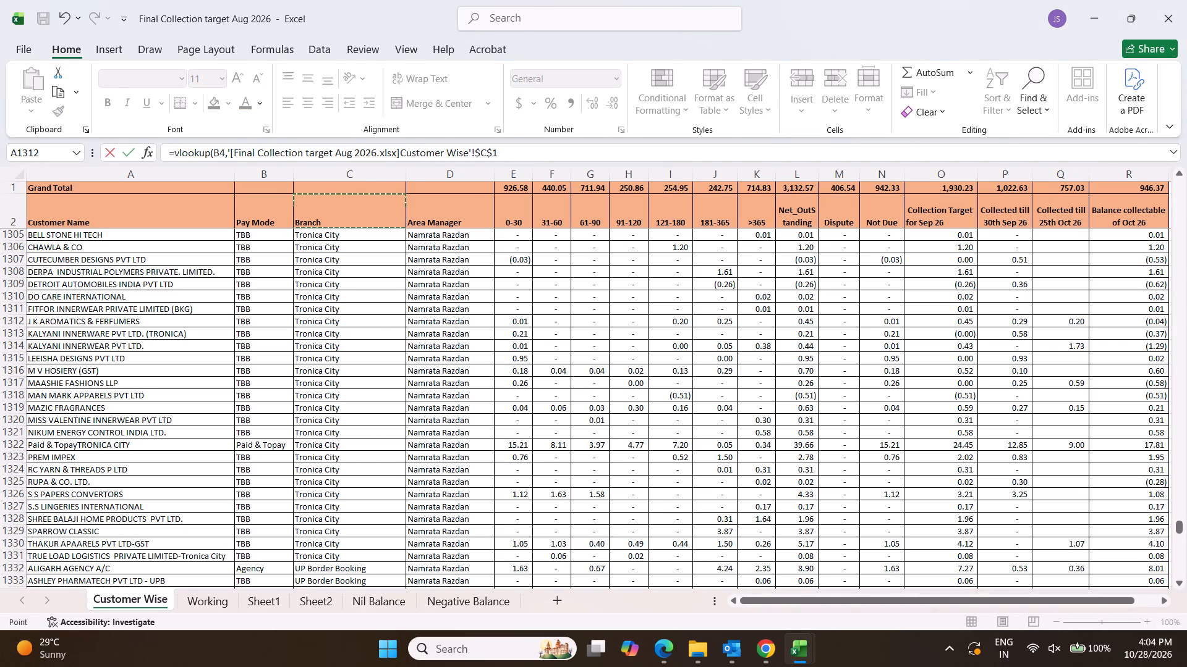
pyautogui.press('Down')
pyautogui.press('Down')
pyautogui.hotkey('shift', 'Right')
pyautogui.hotkey('ctrl', 'shift', 'Down')
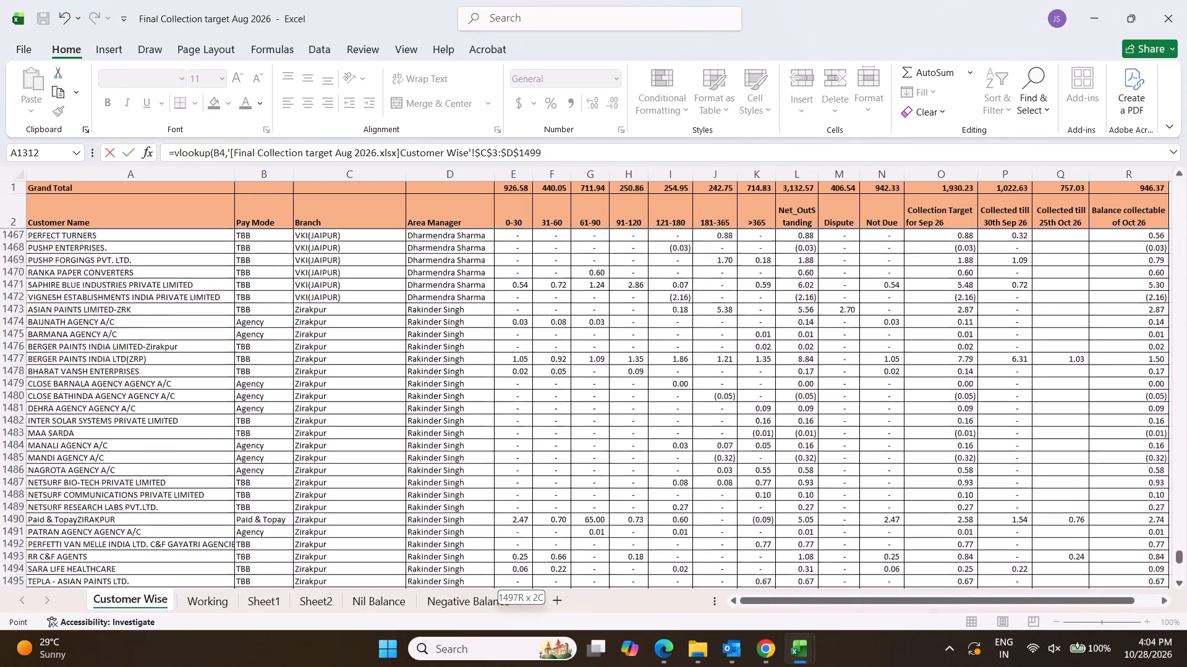
pyautogui.hotkey('shift', 'Down')
pyautogui.hotkey('shift', 'Up')
pyautogui.write(',2,0')
pyautogui.press('Return')
# Fill the VLOOKUP formula from C4 down the Area Manager column to C87.
pyautogui.press('Up')
pyautogui.hotkey('ctrl', 'shift', 'Down')
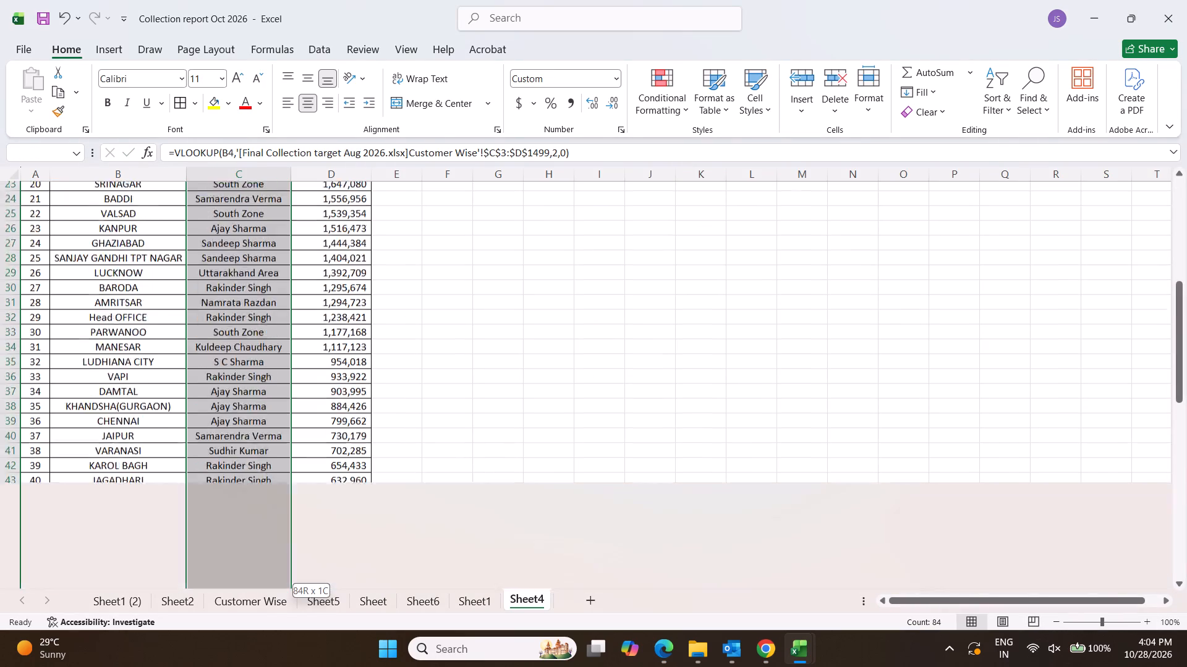
pyautogui.hotkey('ctrl', 'd')
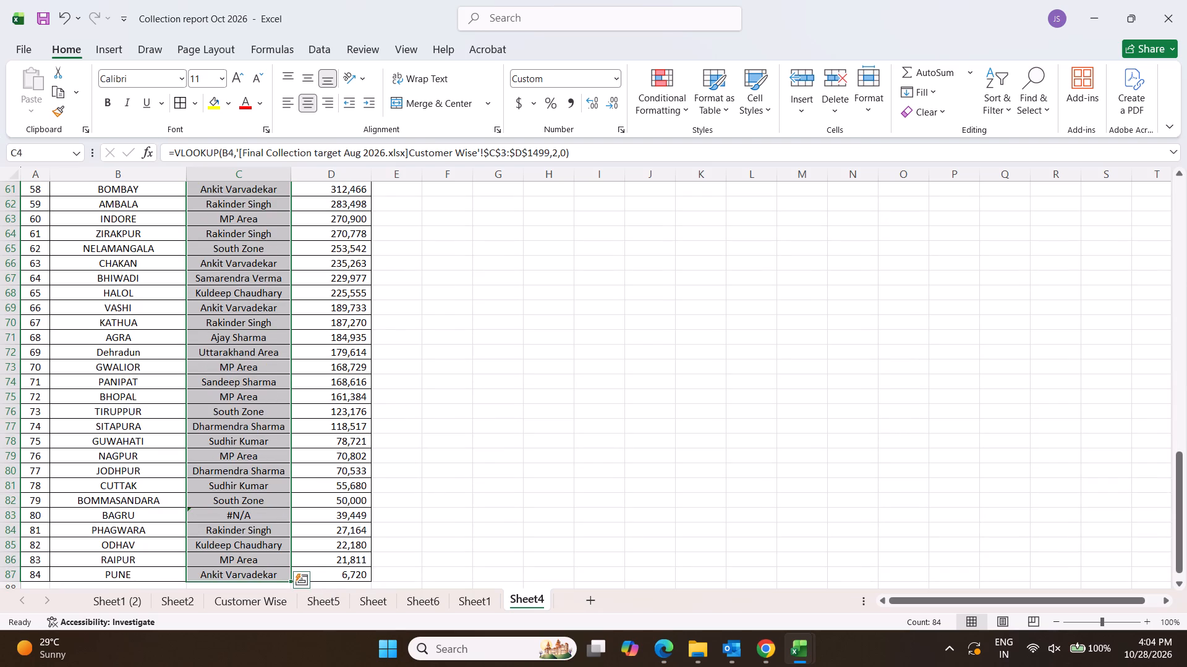
# Overwrite the lookup formulas with typed area manager names for GANDHI NAGAR (DELHI) in C12 and BAGRU in C83.
pyautogui.scroll(20, 443, 414)
pyautogui.scroll(12, 443, 414)
pyautogui.click(471, 426)
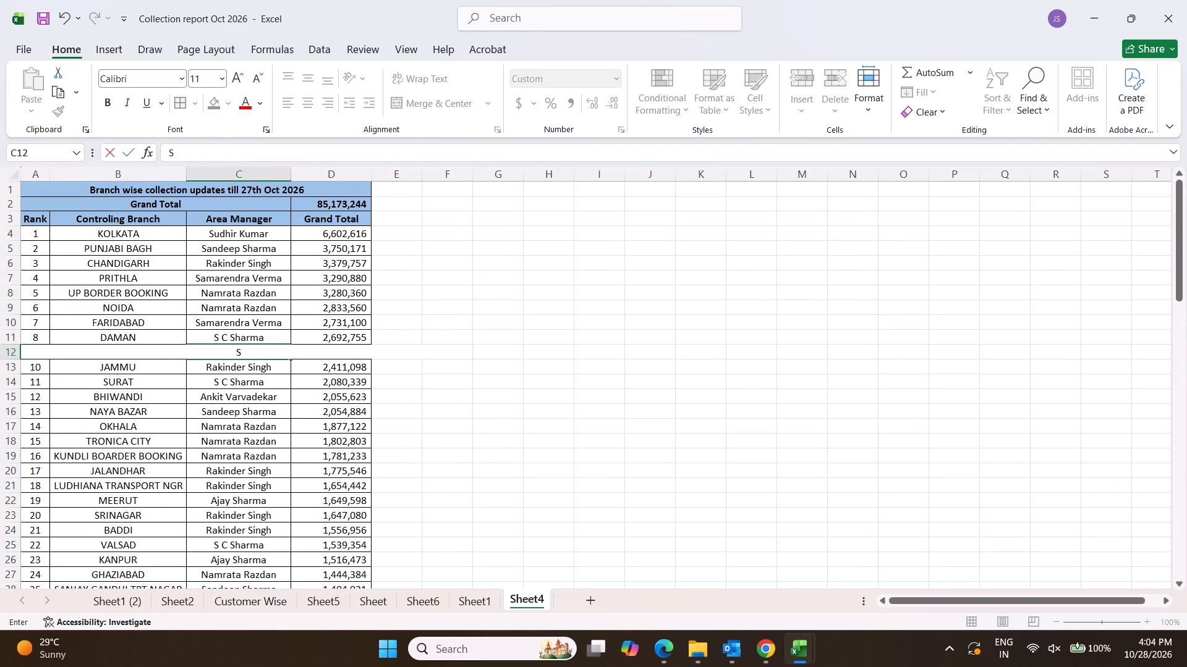
pyautogui.press('Return')
pyautogui.scroll(-8, 339, 387)
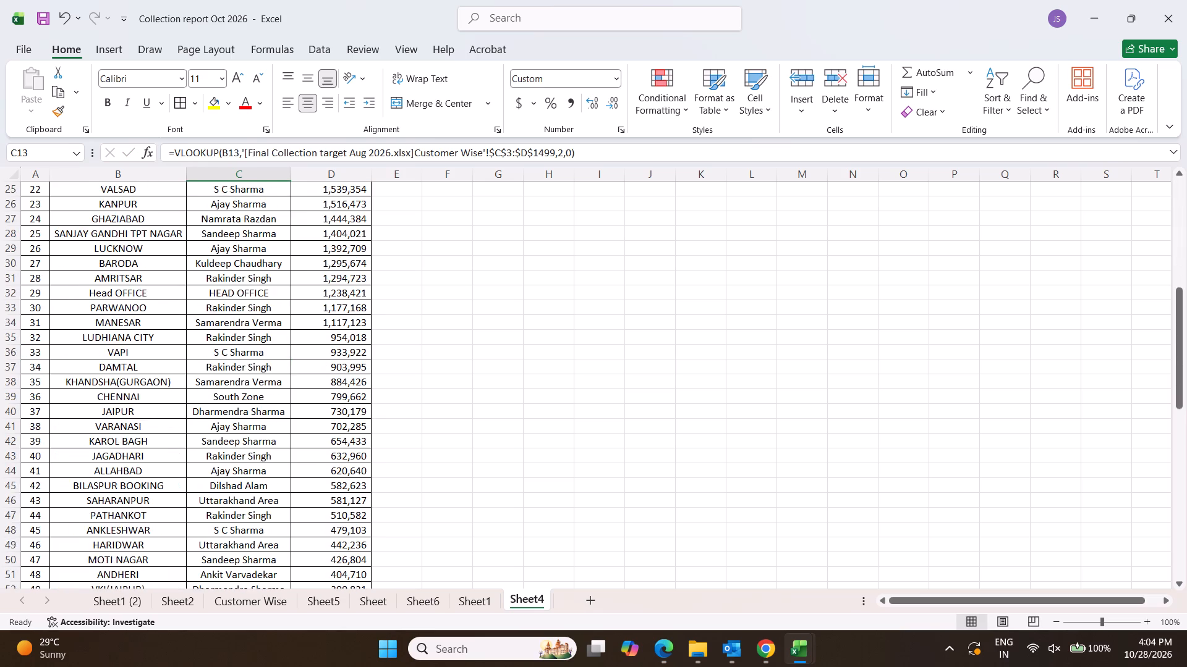
pyautogui.scroll(-15, 339, 387)
pyautogui.click(262, 382)
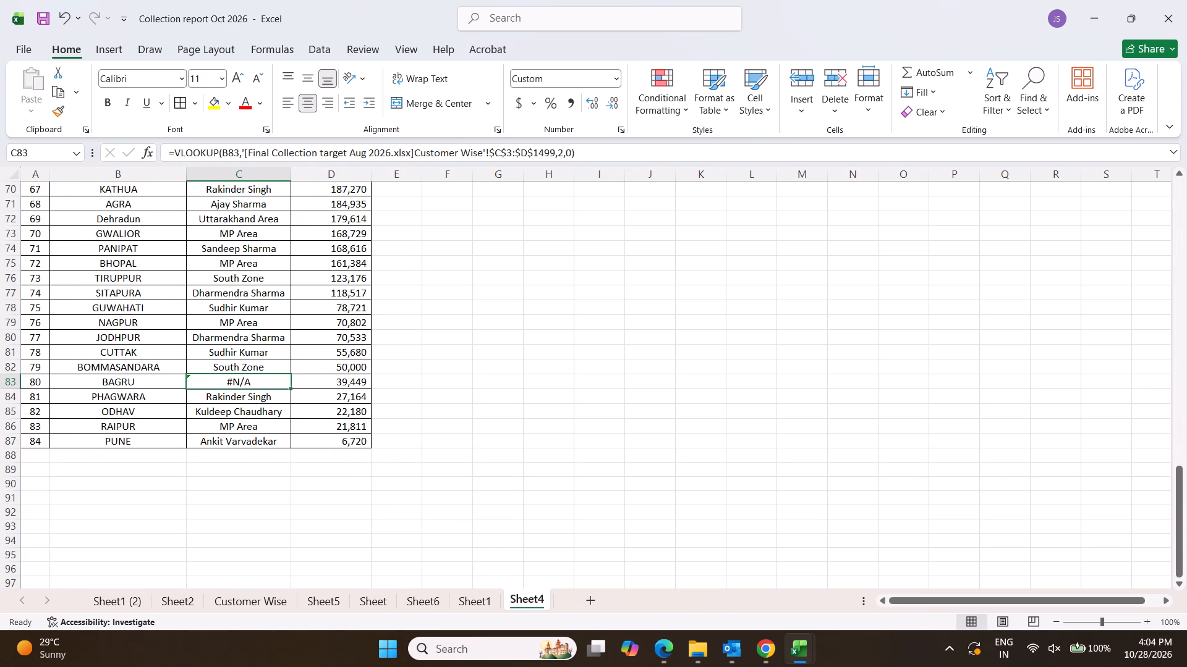
pyautogui.press('Return')
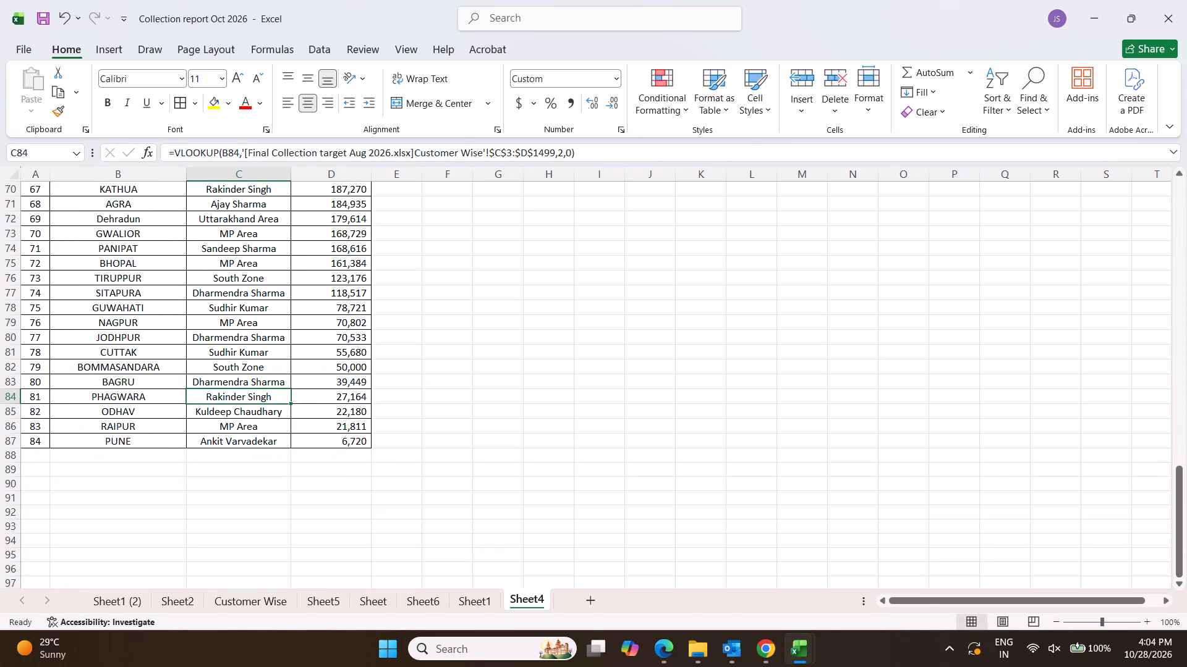
# Convert the Area Manager column's formulas to static values by copying column C and pasting it over itself as values.
pyautogui.scroll(20, 249, 275)
pyautogui.scroll(16, 249, 275)
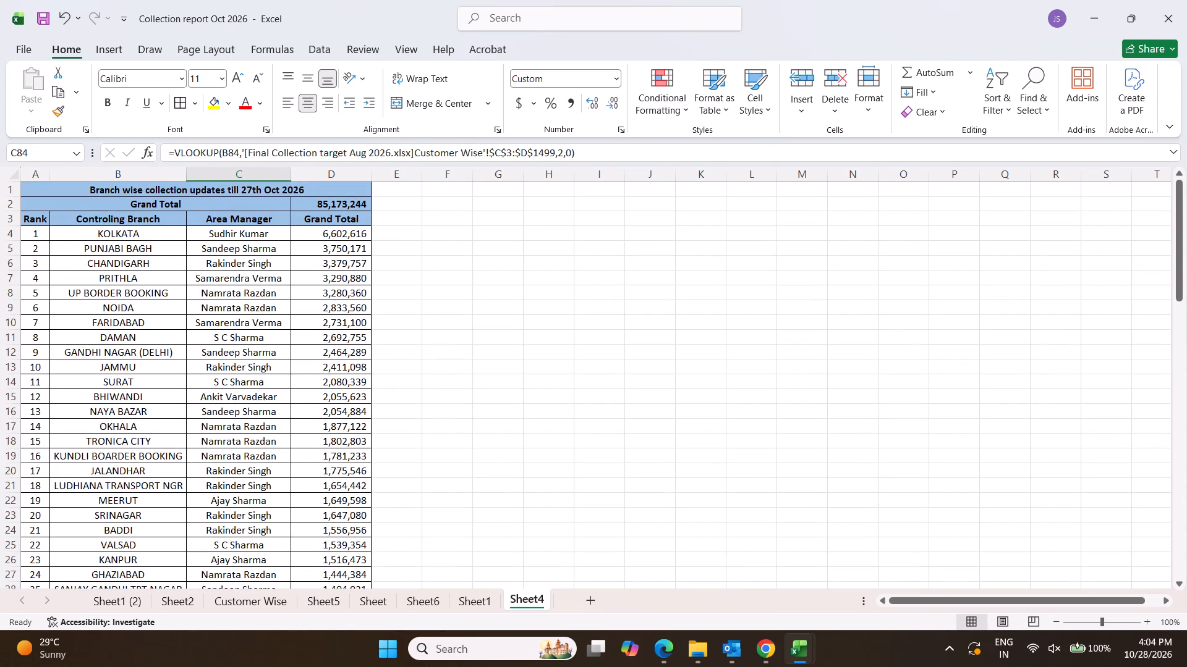
pyautogui.click(250, 172)
pyautogui.hotkey('ctrl', 'c')
pyautogui.rightClick(250, 172)
pyautogui.click(320, 303)
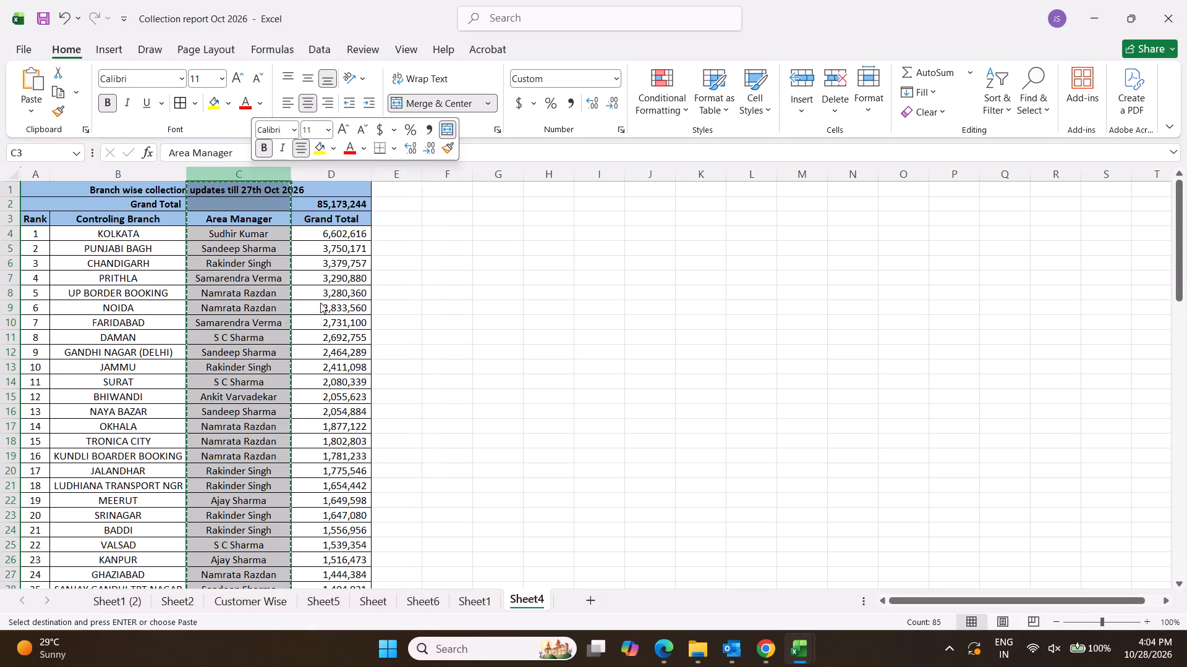
pyautogui.click(179, 269)
pyautogui.click(415, 443)
pyautogui.click(584, 440)
pyautogui.press('Escape')
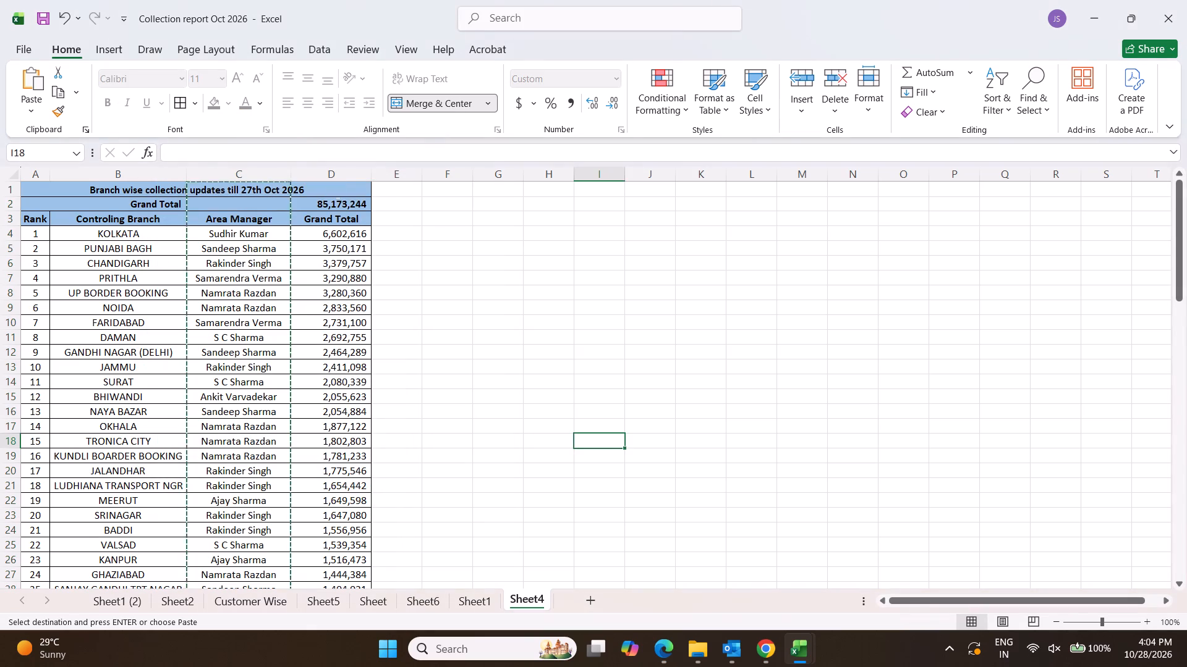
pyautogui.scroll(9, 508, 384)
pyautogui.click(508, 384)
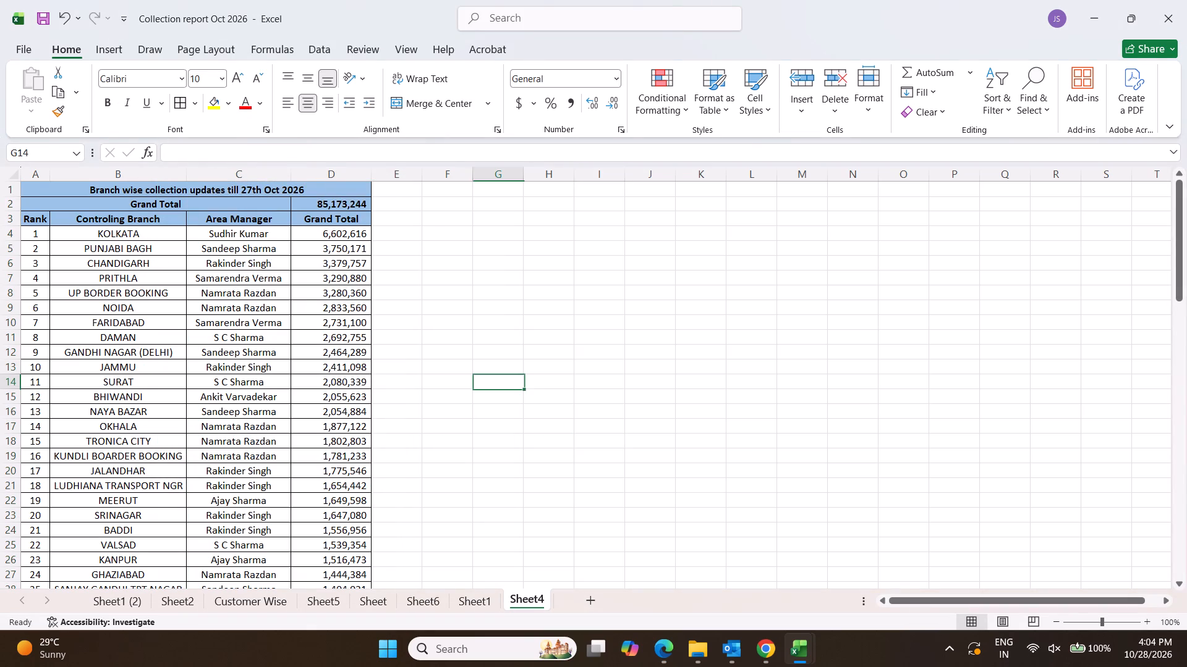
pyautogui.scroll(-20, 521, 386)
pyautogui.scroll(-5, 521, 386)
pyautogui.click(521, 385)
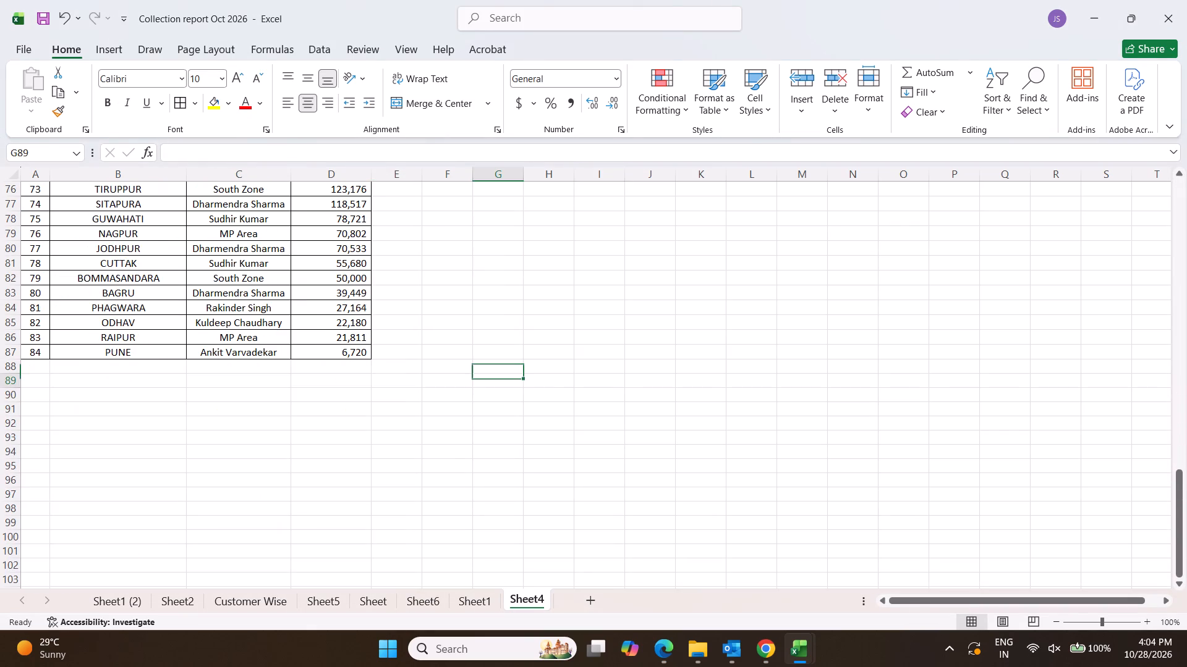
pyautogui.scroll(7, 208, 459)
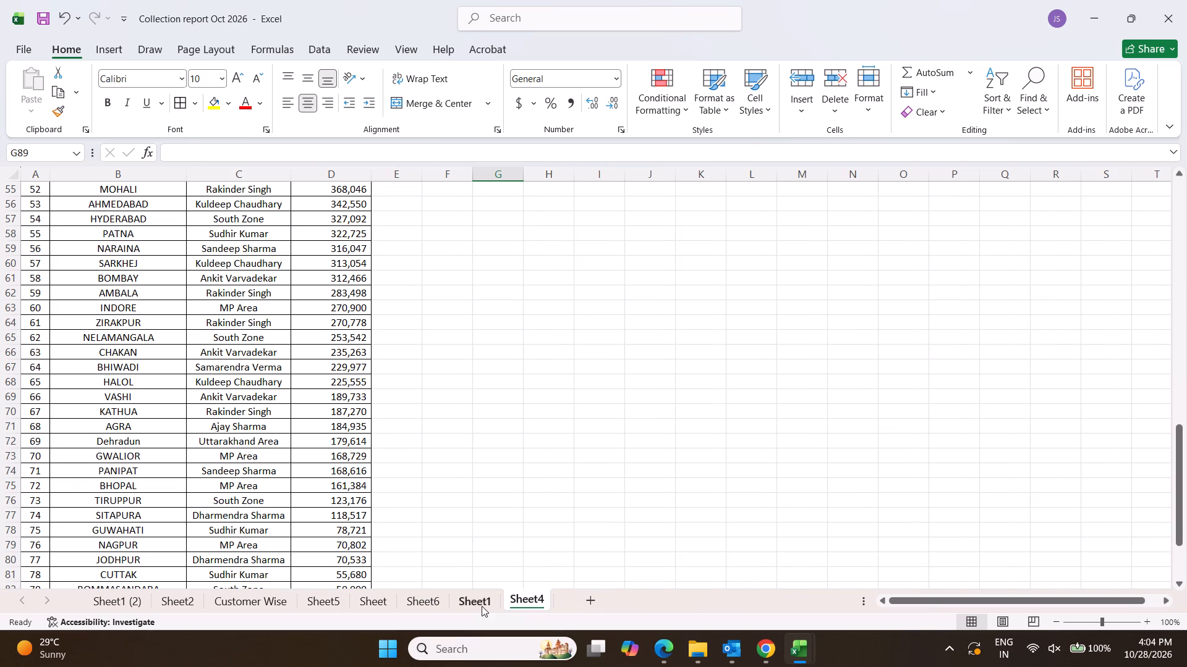
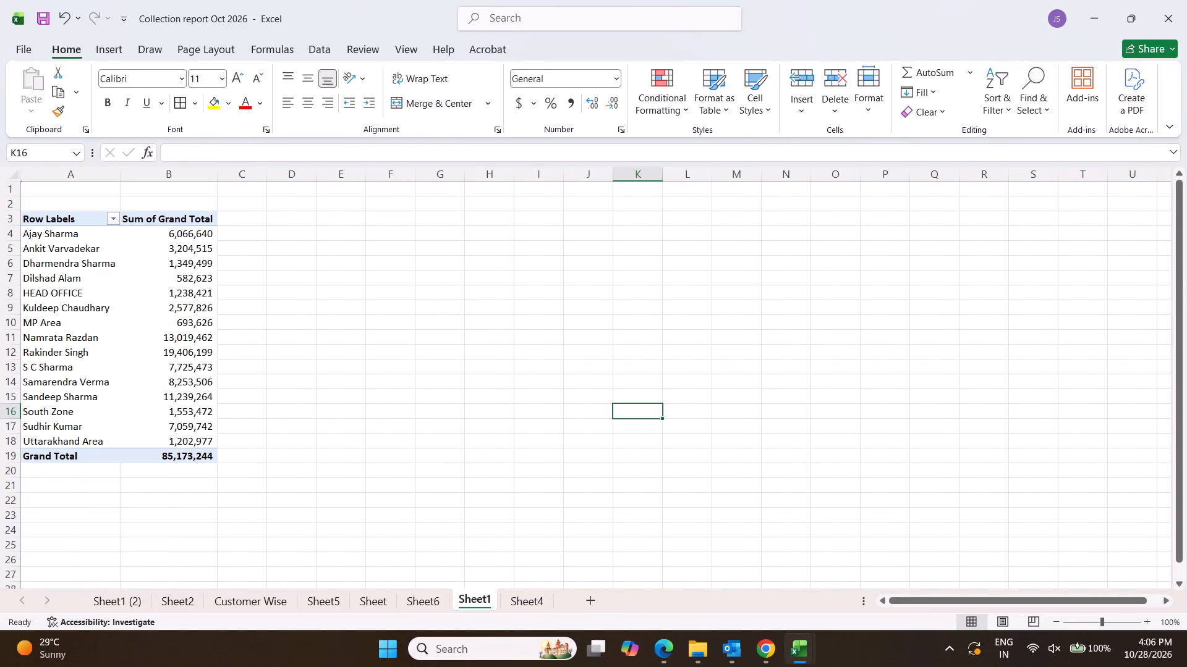
# Copy the area manager rows A4:B18 of the Sheet1 PivotTable into the Sheet6 table from B5, and apply borders to them.
pyautogui.moveTo(197, 439); pyautogui.dragTo(28, 237)
pyautogui.hotkey('ctrl', 'c')
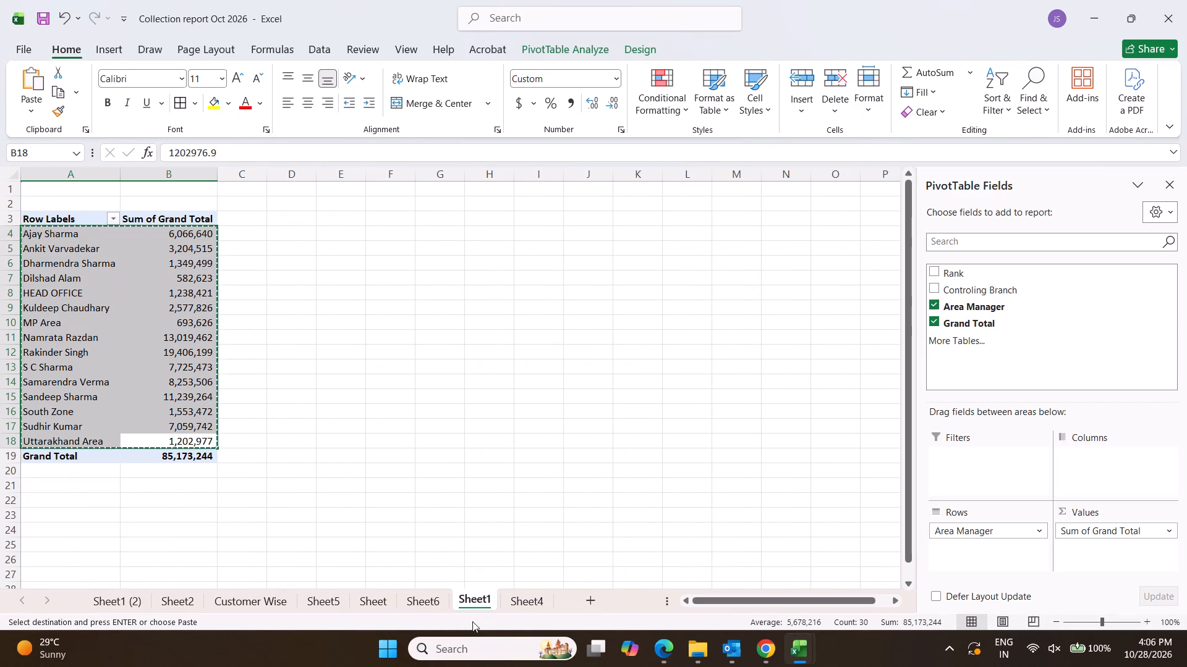
pyautogui.click(426, 600)
pyautogui.scroll(6, 437, 573)
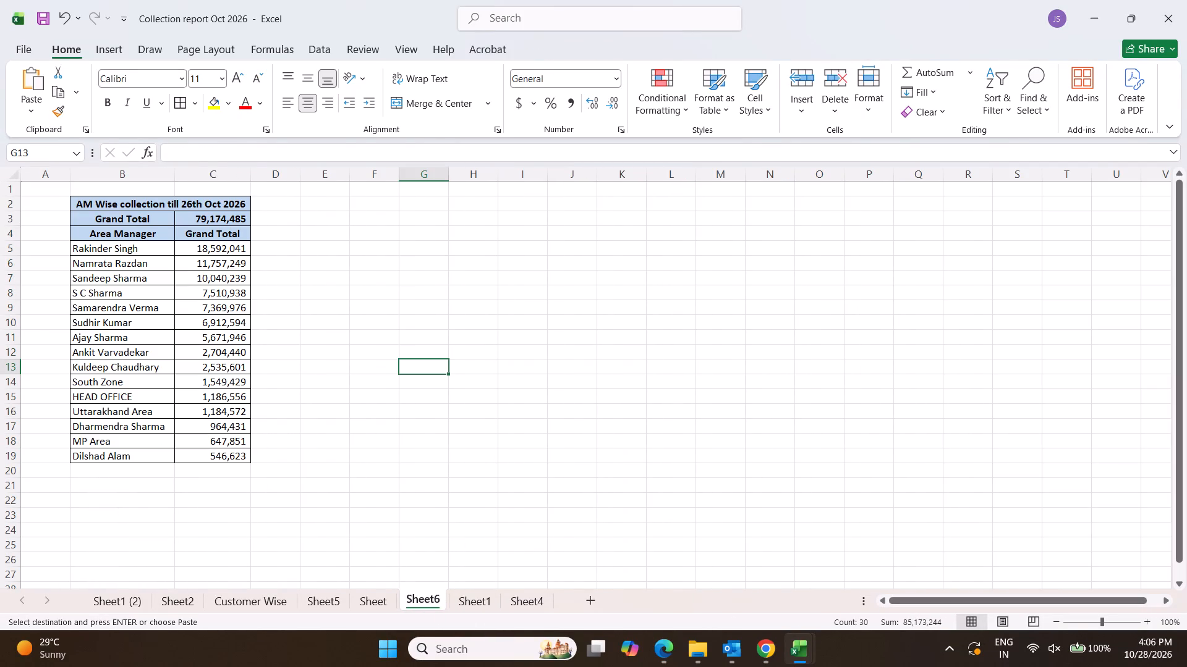
pyautogui.click(129, 253)
pyautogui.hotkey('ctrl', 'v')
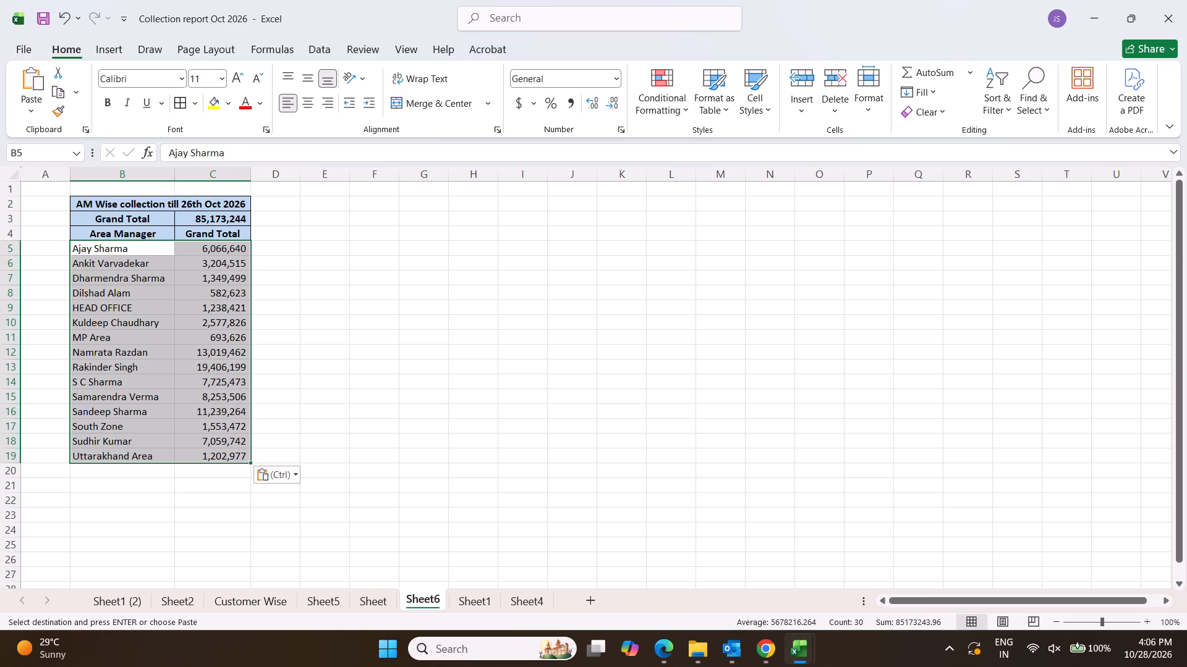
pyautogui.click(177, 103)
pyautogui.click(408, 400)
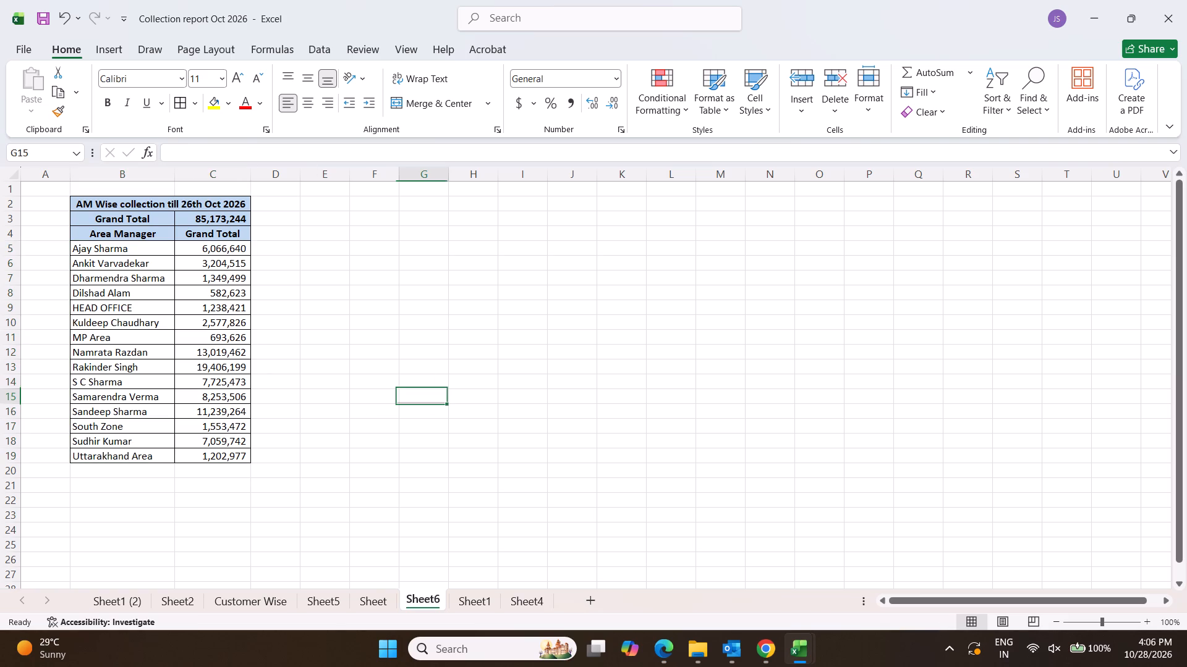
# Check the Grand Total in C3 against the sum of the area manager amounts in C5:C19.
pyautogui.click(226, 219)
pyautogui.moveTo(221, 246); pyautogui.dragTo(218, 298)
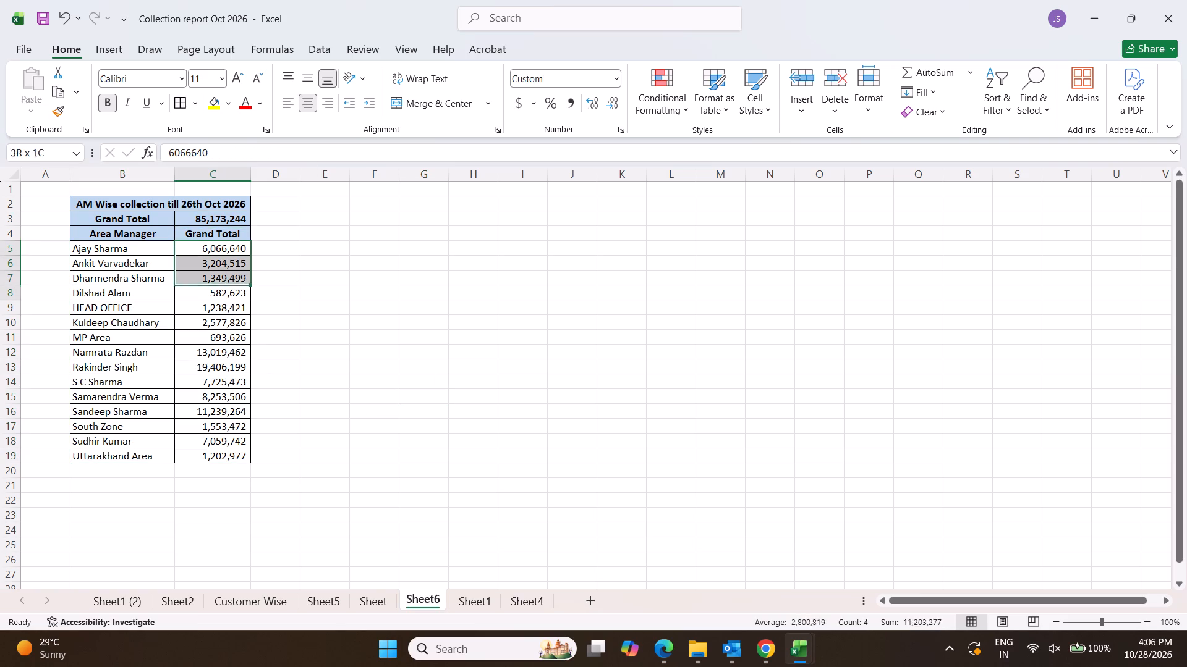
pyautogui.moveTo(218, 298); pyautogui.dragTo(223, 452)
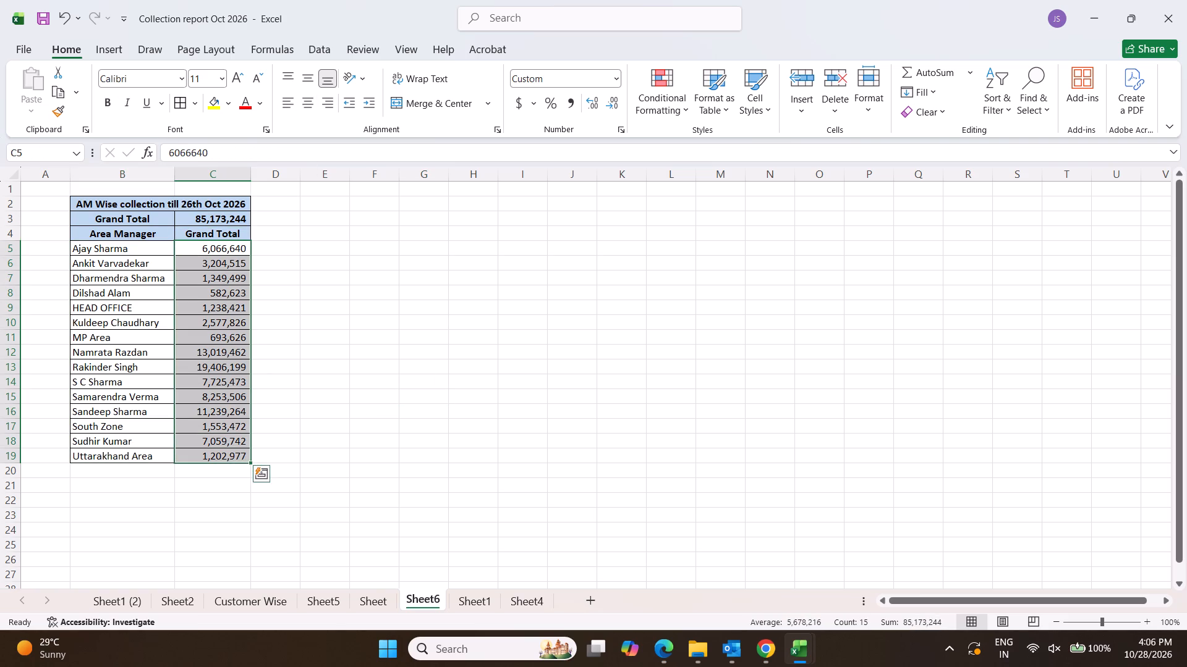
pyautogui.click(209, 214)
pyautogui.click(428, 321)
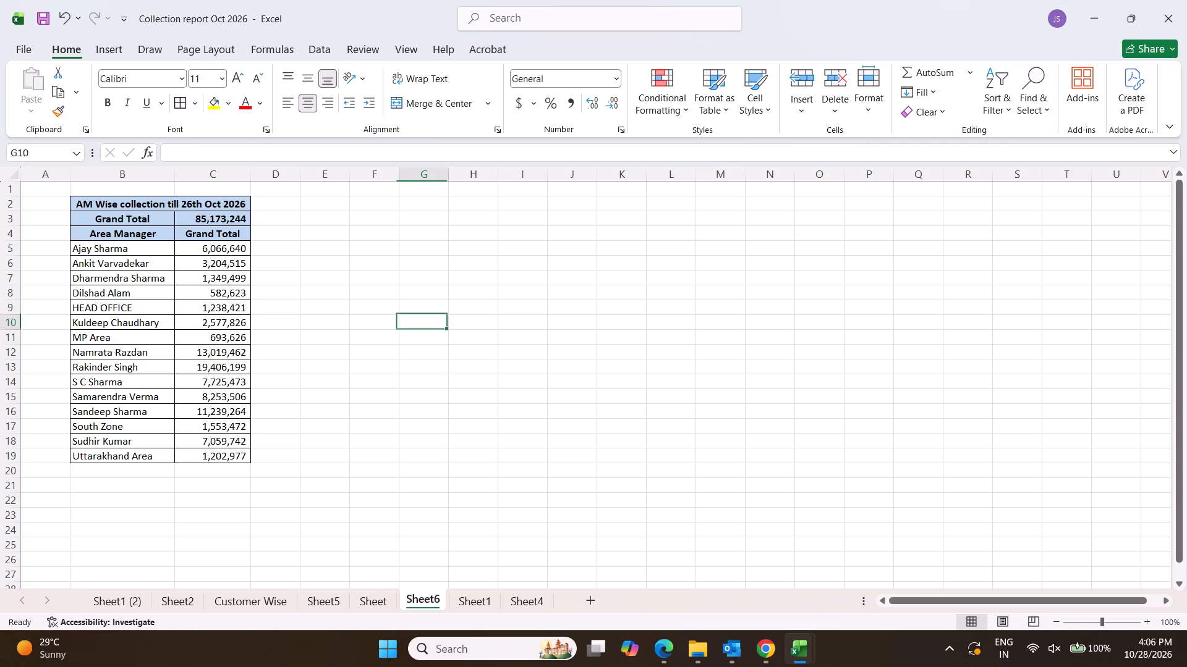
# Change the date in the merged table title in B2 to read "AM Wise collection till 27th Oct 2026".
pyautogui.click(198, 204)
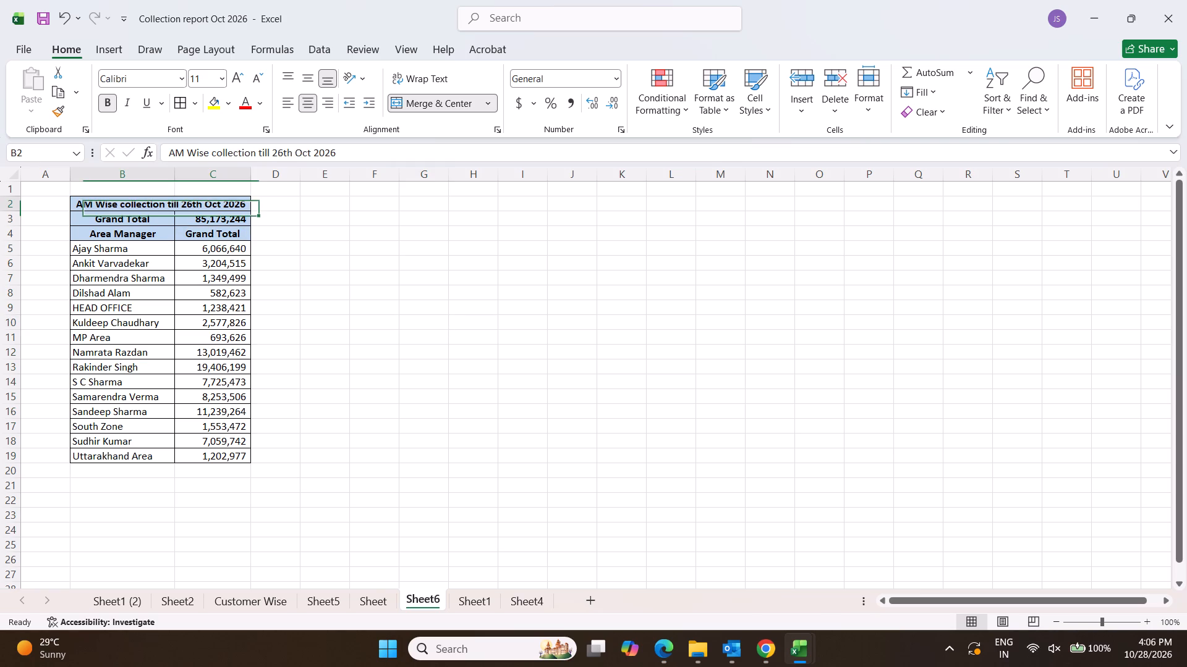
pyautogui.click(280, 153)
pyautogui.hotkey('shift', 'Right')
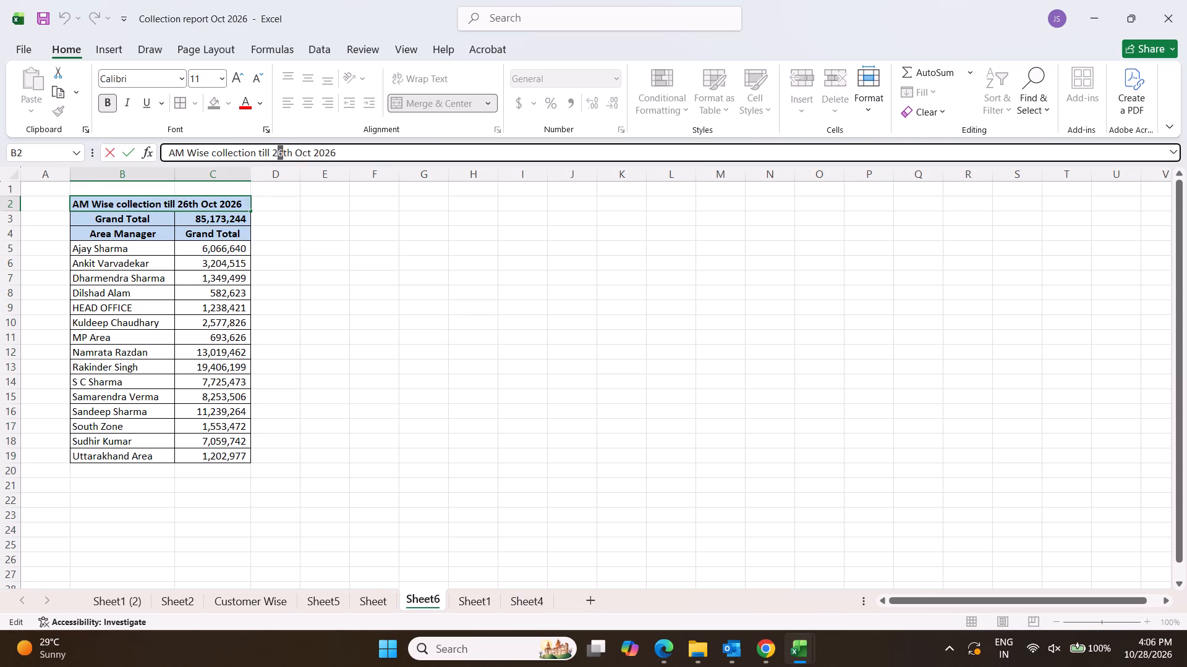
pyautogui.press('7')
pyautogui.press('Return')
# Copy the whole AM Wise collection table, B2:C19, from the title down to the last area manager.
pyautogui.press('Up')
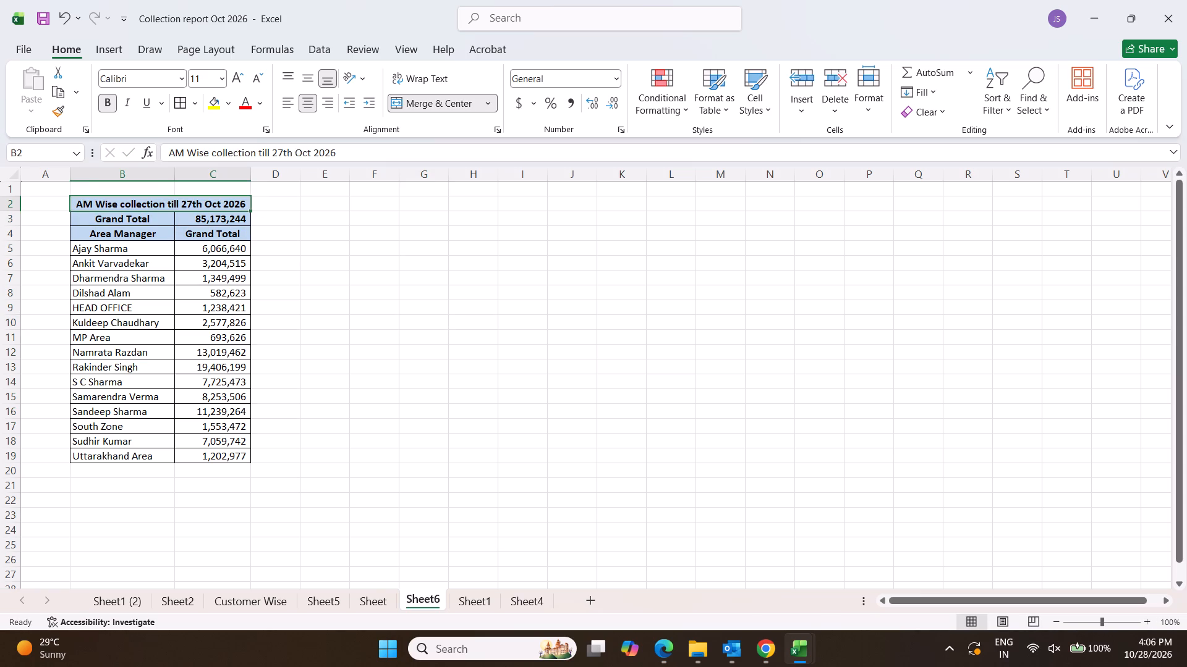
pyautogui.hotkey('ctrl', 'shift', 'Down')
pyautogui.hotkey('ctrl', 'c')
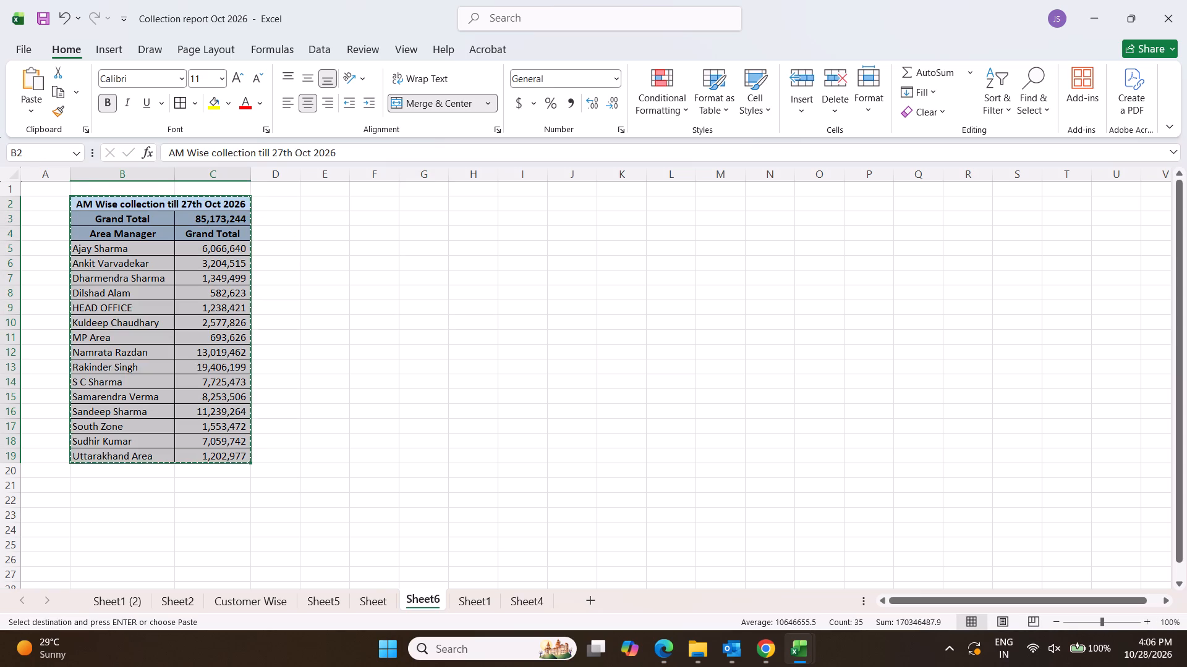